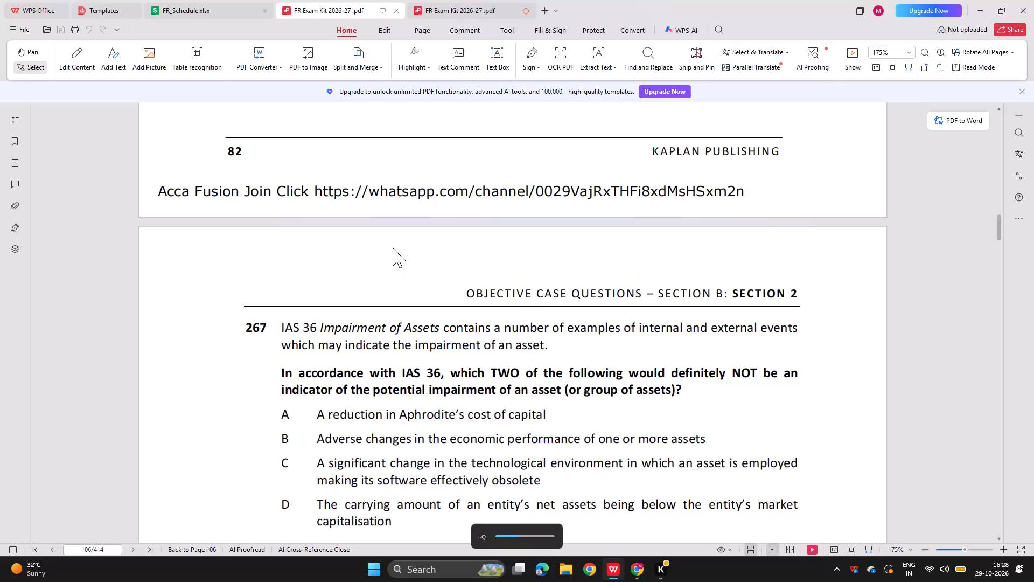
Check the answers around questions 264 to 266 in the other open exam kit copy, and return to question 267.
{"action": "left_click", "coordinate": [473, 0]}
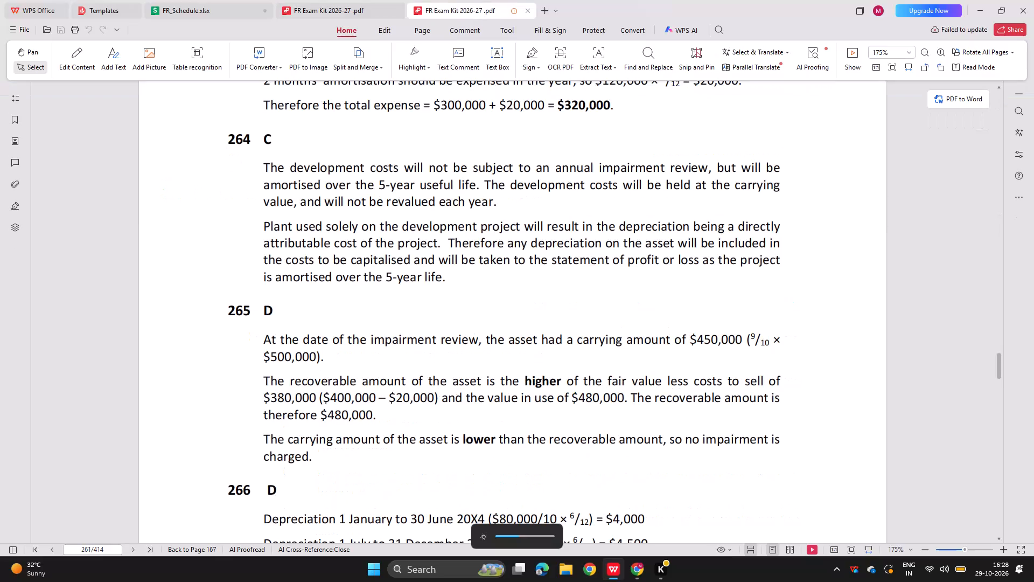
{"action": "scroll", "coordinate": [361, 208], "scroll_direction": "up", "scroll_amount": 1}
{"action": "left_click", "coordinate": [331, 2]}
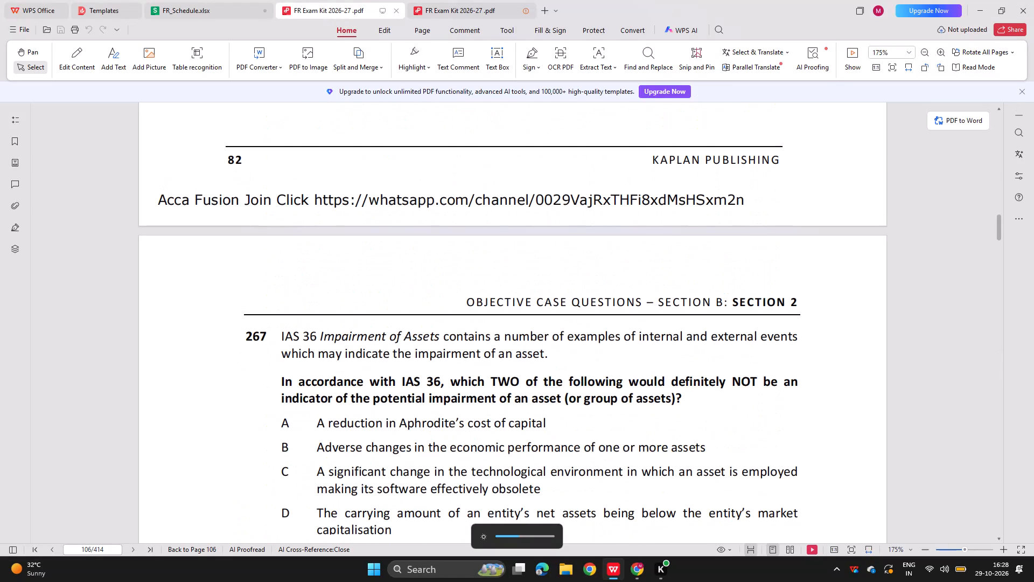
Browse the exam kit from question 267 through the Section B case questions to Vernon Co and Loudon Co in Section C.
{"action": "scroll", "coordinate": [267, 453], "scroll_direction": "down", "scroll_amount": 20}
{"action": "scroll", "coordinate": [267, 453], "scroll_direction": "down", "scroll_amount": 20}
{"action": "scroll", "coordinate": [267, 453], "scroll_direction": "down", "scroll_amount": 4}
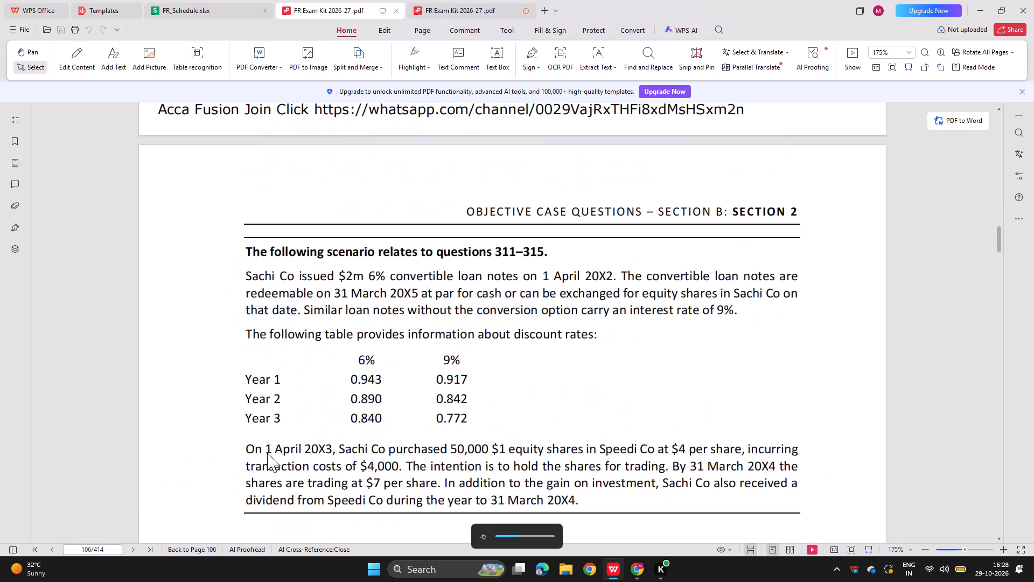
{"action": "scroll", "coordinate": [267, 453], "scroll_direction": "down", "scroll_amount": 20}
{"action": "scroll", "coordinate": [267, 453], "scroll_direction": "down", "scroll_amount": 9}
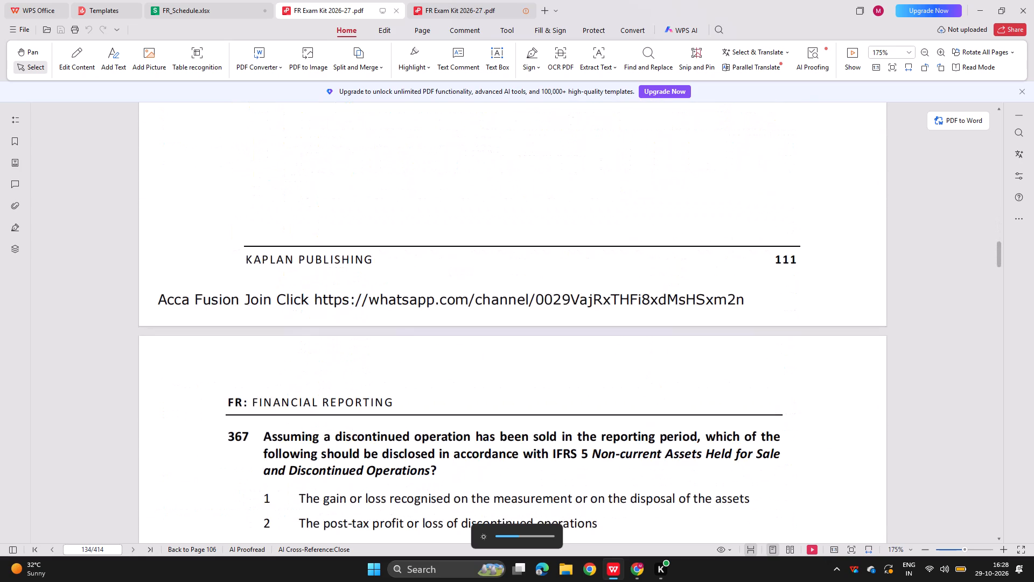
{"action": "scroll", "coordinate": [267, 453], "scroll_direction": "down", "scroll_amount": 20}
{"action": "scroll", "coordinate": [267, 453], "scroll_direction": "down", "scroll_amount": 10}
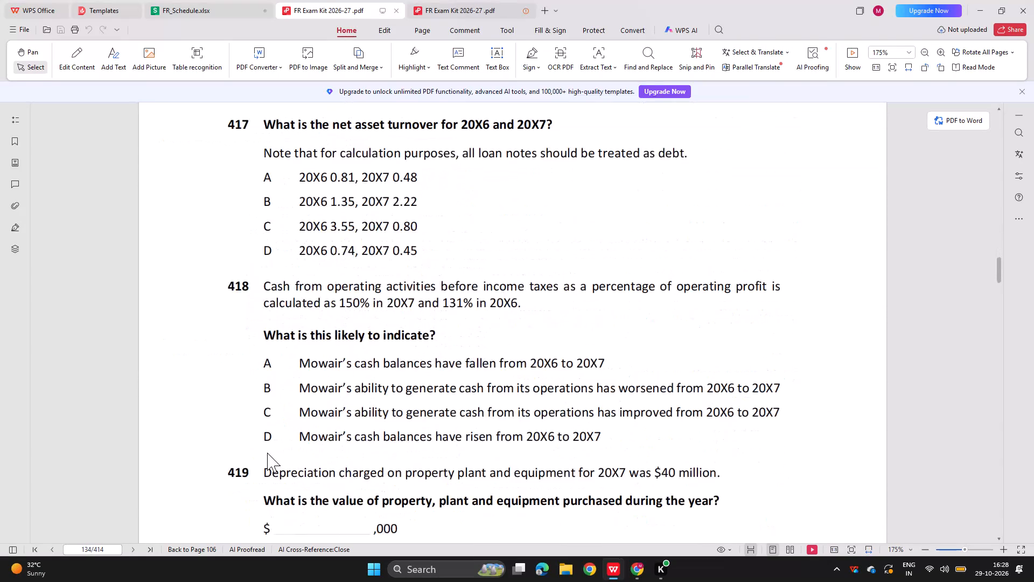
{"action": "scroll", "coordinate": [267, 453], "scroll_direction": "down", "scroll_amount": 5}
{"action": "scroll", "coordinate": [267, 453], "scroll_direction": "up", "scroll_amount": 3}
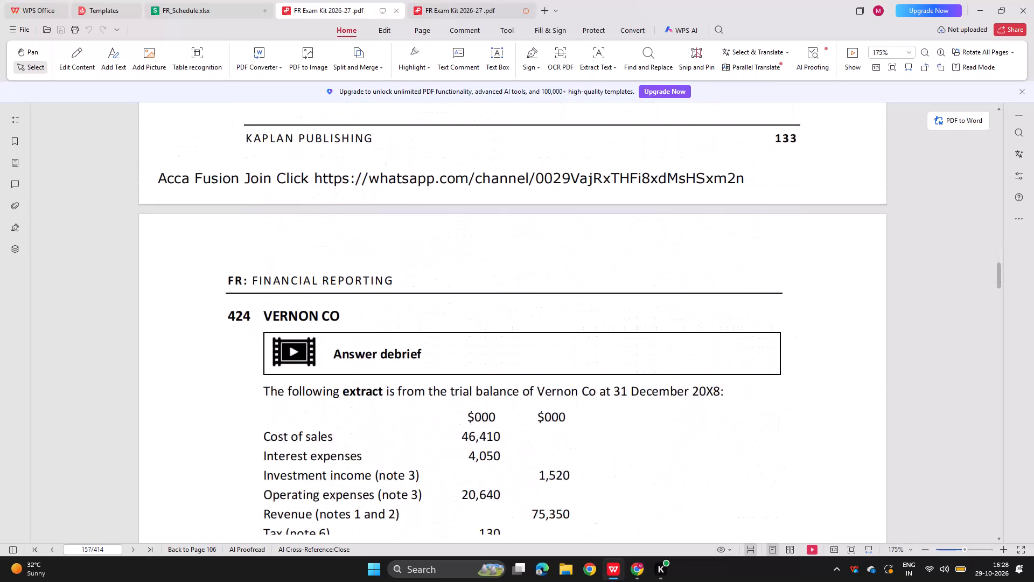
{"action": "scroll", "coordinate": [267, 453], "scroll_direction": "up", "scroll_amount": 2}
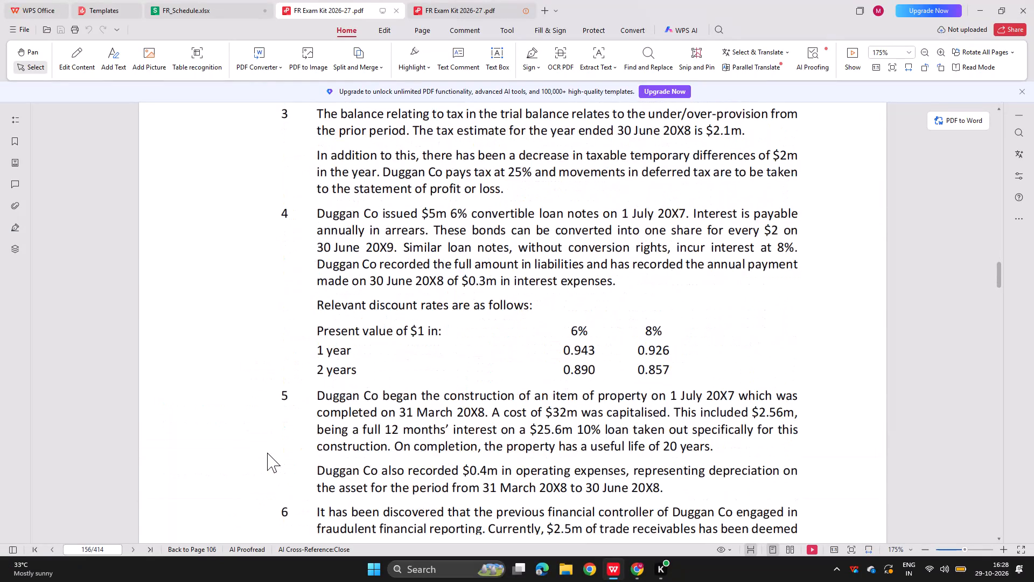
{"action": "scroll", "coordinate": [267, 453], "scroll_direction": "down", "scroll_amount": 10}
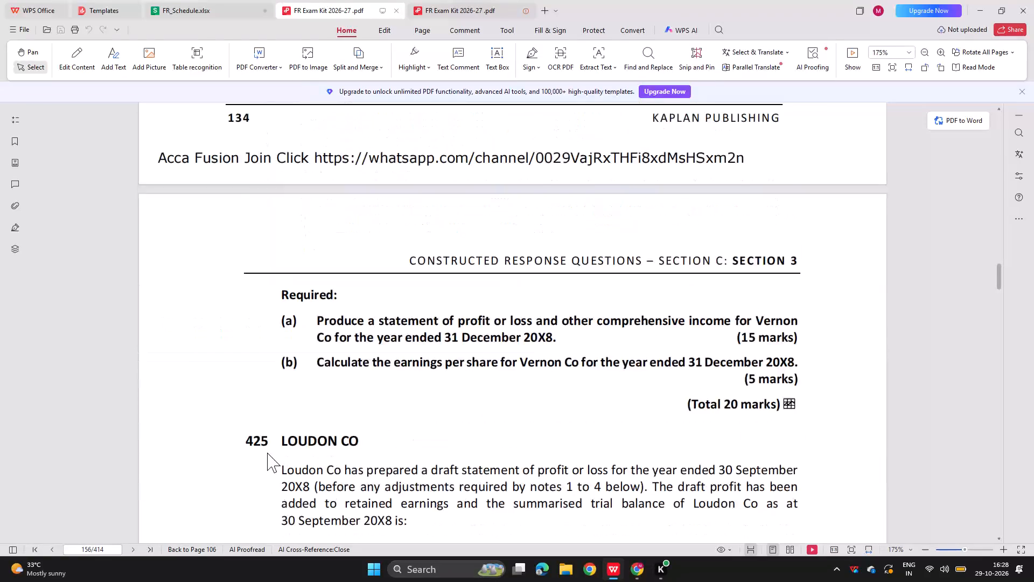
Look through the Section C constructed response questions after Loudon Co, including Runner Co, Gold Co, Dobry Co, Paisley Co and Stuipulotu Co.
{"action": "scroll", "coordinate": [267, 453], "scroll_direction": "down", "scroll_amount": 11}
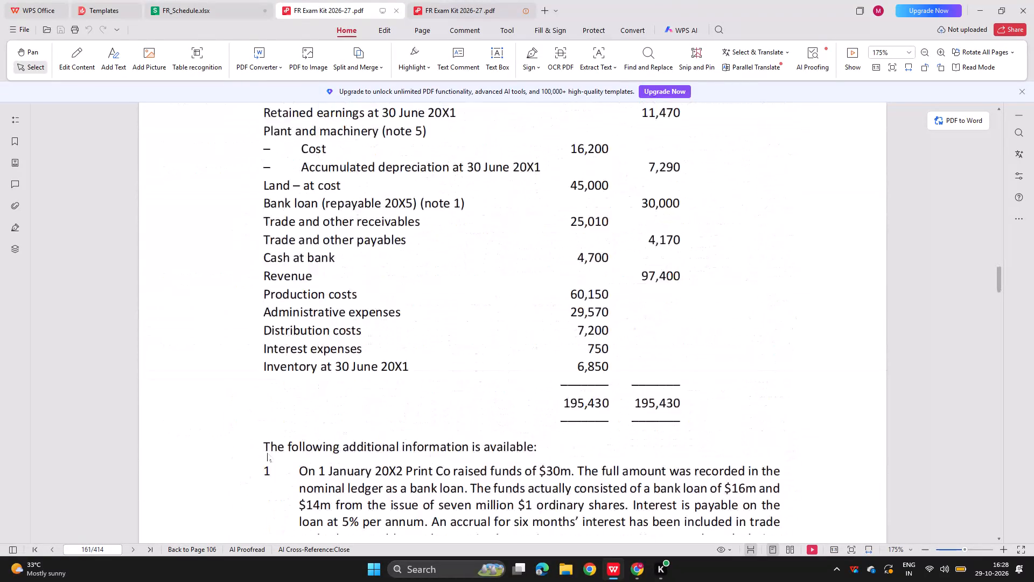
{"action": "scroll", "coordinate": [267, 453], "scroll_direction": "down", "scroll_amount": 11}
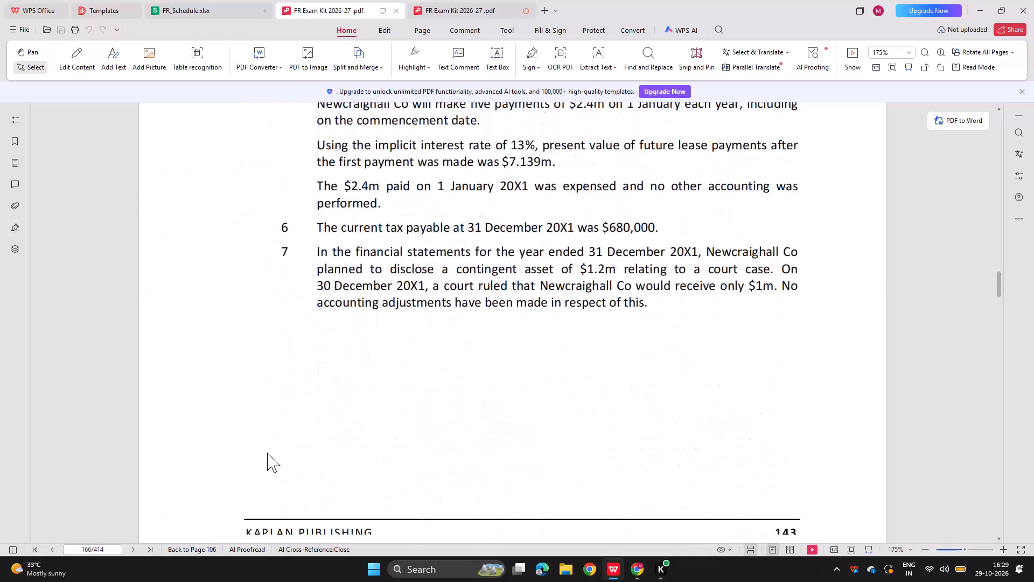
{"action": "scroll", "coordinate": [267, 453], "scroll_direction": "down", "scroll_amount": 8}
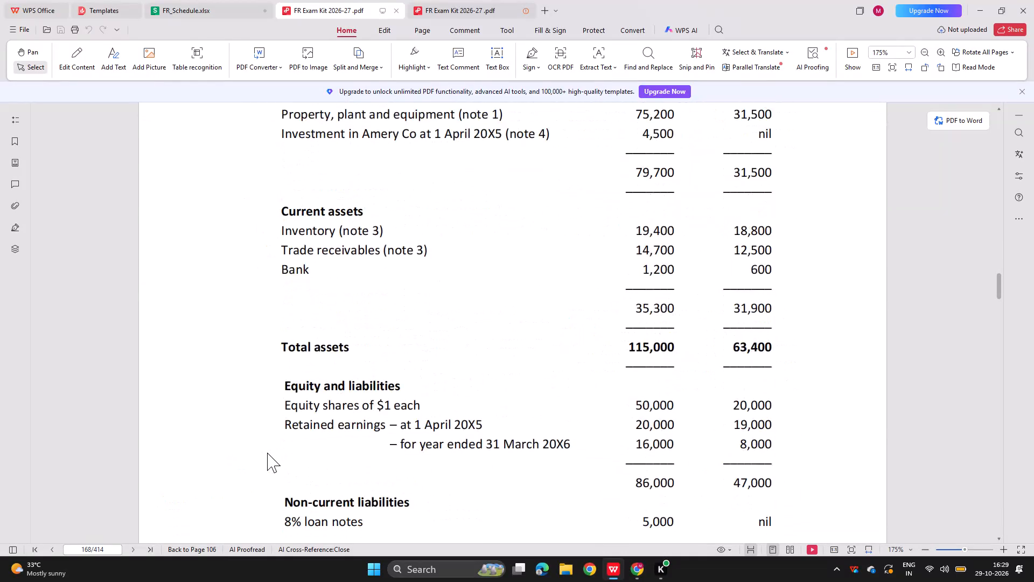
{"action": "scroll", "coordinate": [267, 453], "scroll_direction": "down", "scroll_amount": 8}
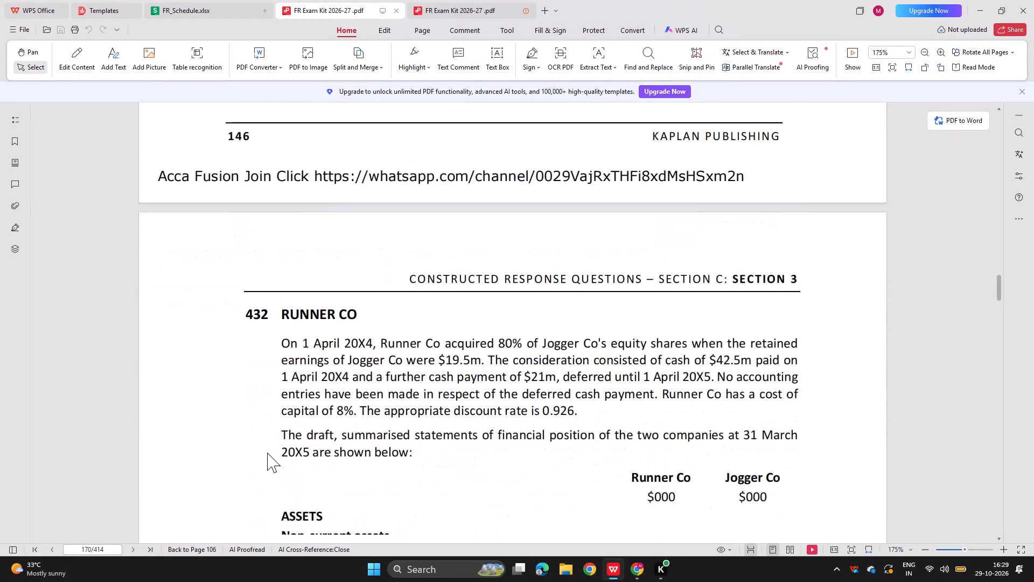
{"action": "scroll", "coordinate": [267, 453], "scroll_direction": "down", "scroll_amount": 7}
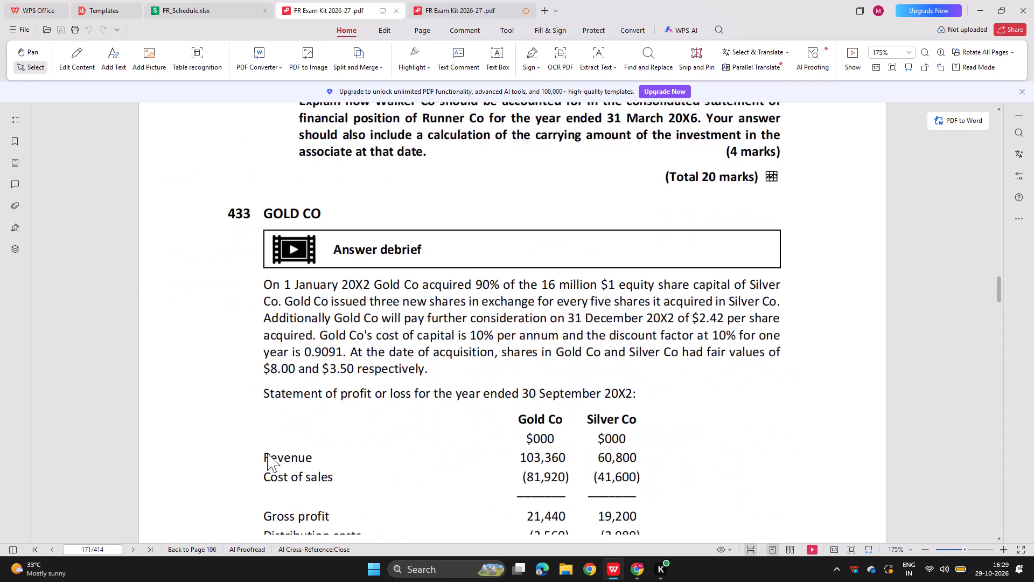
{"action": "scroll", "coordinate": [267, 453], "scroll_direction": "down", "scroll_amount": 2}
{"action": "scroll", "coordinate": [267, 453], "scroll_direction": "up", "scroll_amount": 4}
{"action": "scroll", "coordinate": [267, 453], "scroll_direction": "down", "scroll_amount": 3}
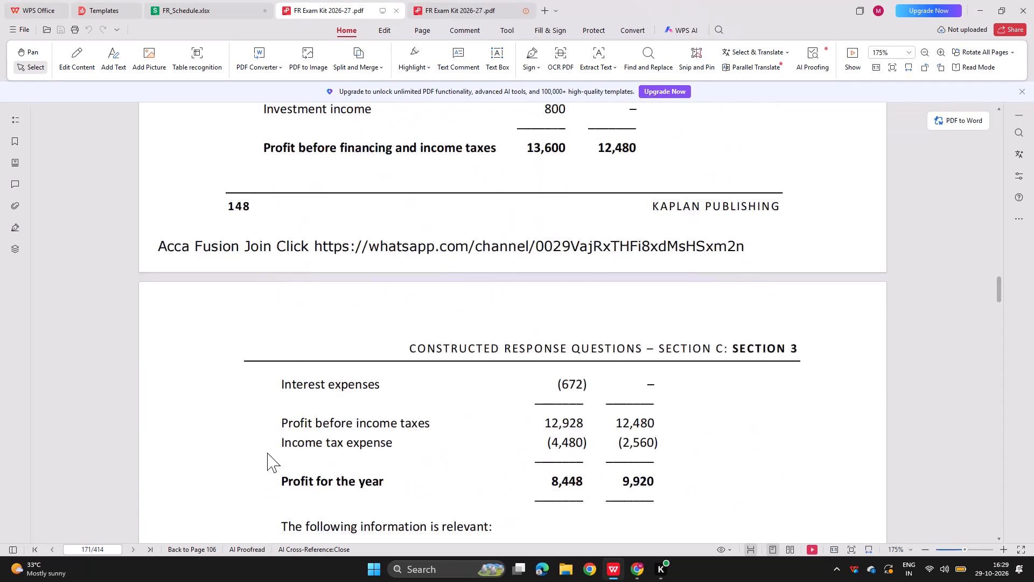
{"action": "scroll", "coordinate": [267, 453], "scroll_direction": "down", "scroll_amount": 5}
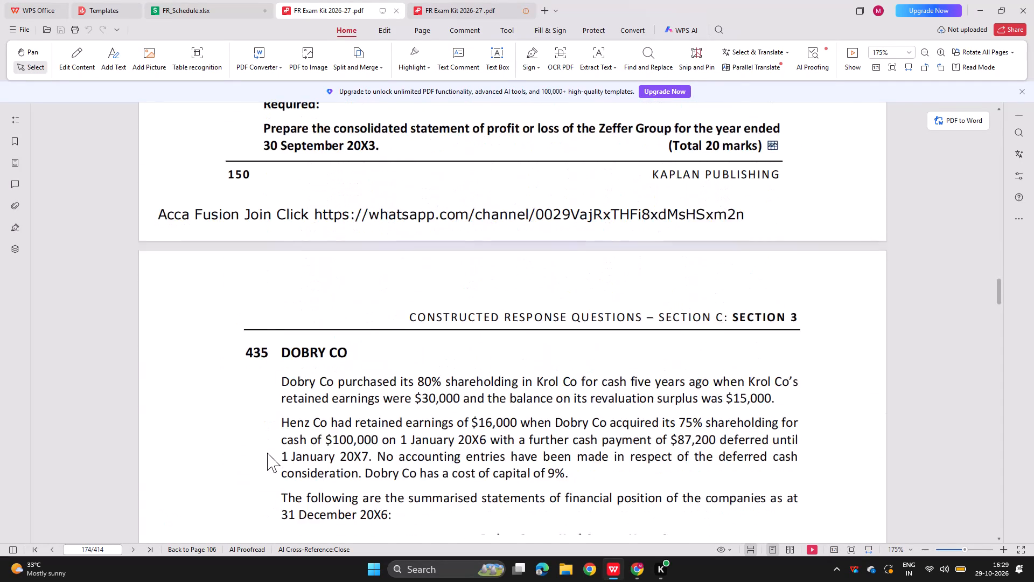
{"action": "scroll", "coordinate": [267, 453], "scroll_direction": "down", "scroll_amount": 9}
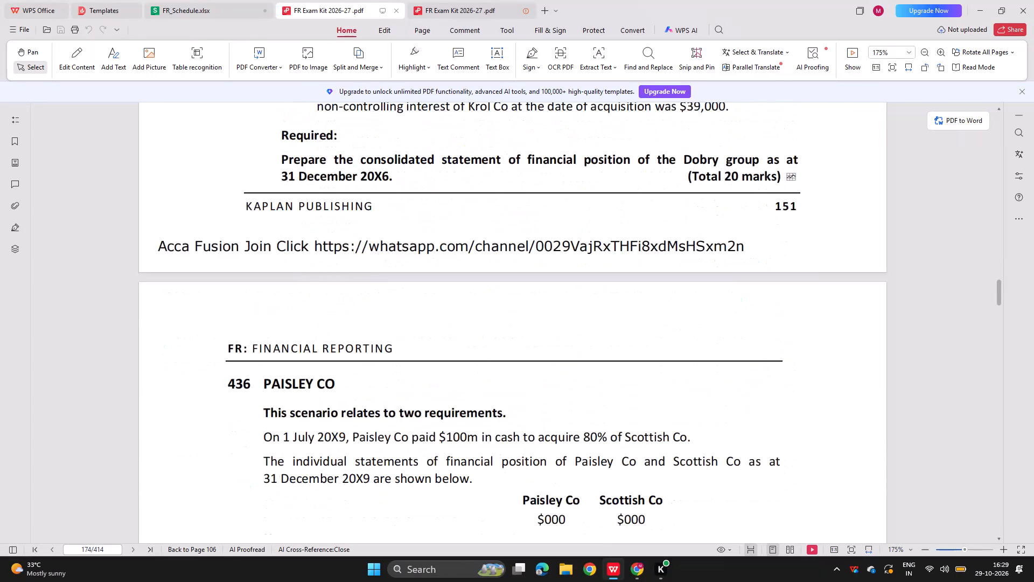
{"action": "scroll", "coordinate": [267, 453], "scroll_direction": "down", "scroll_amount": 4}
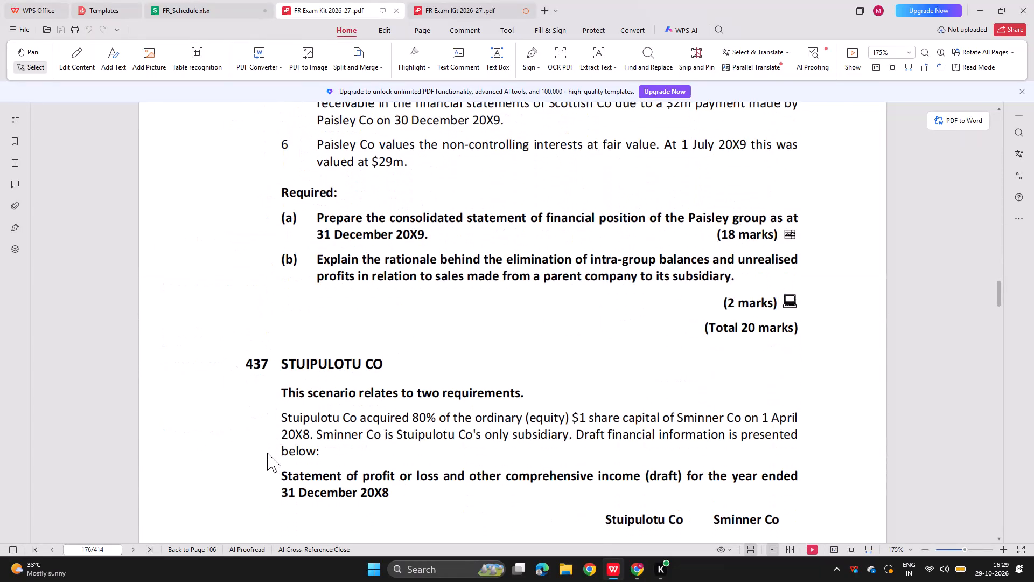
{"action": "scroll", "coordinate": [267, 453], "scroll_direction": "down", "scroll_amount": 8}
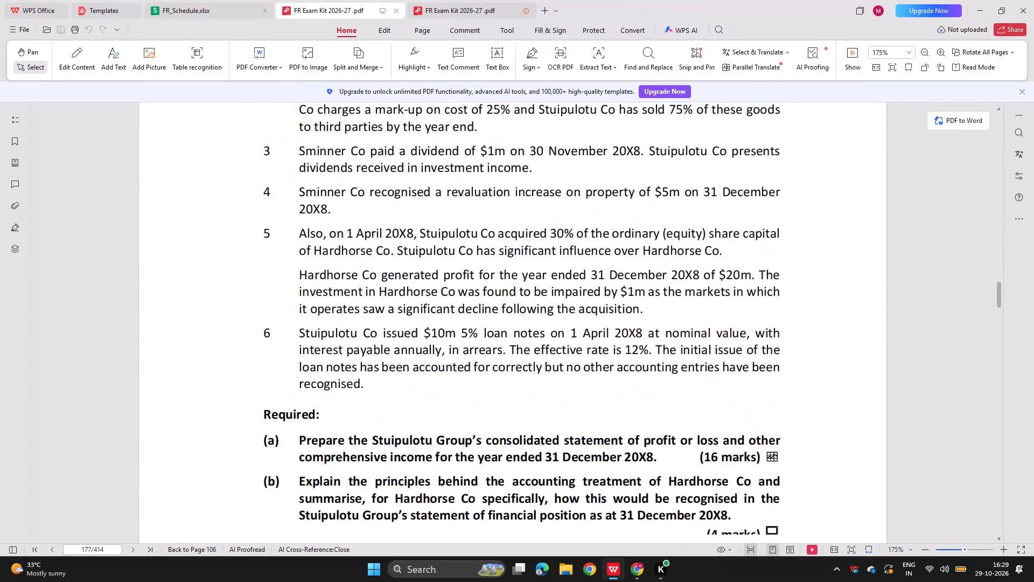
{"action": "scroll", "coordinate": [267, 453], "scroll_direction": "down", "scroll_amount": 6}
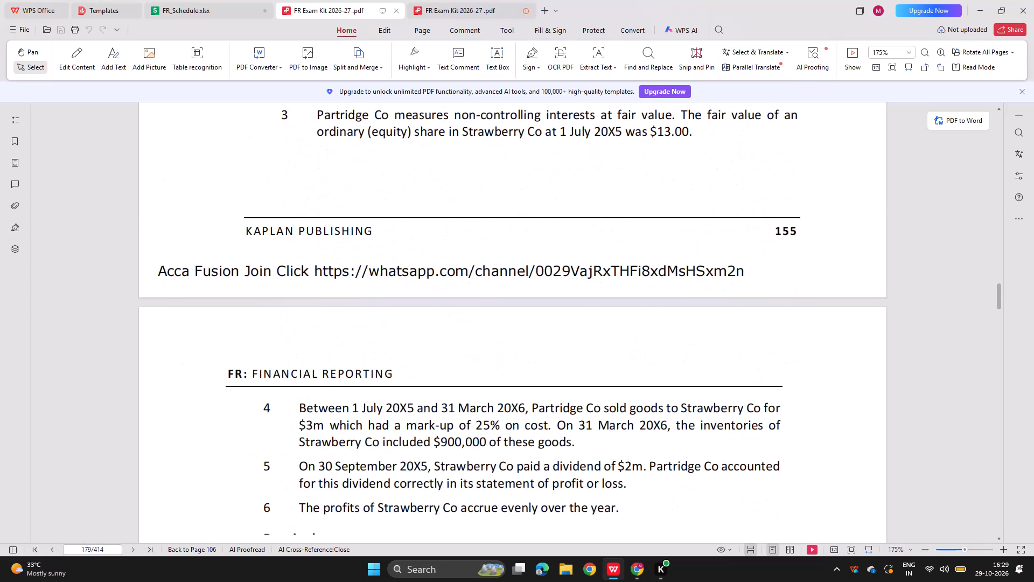
Review question 439 Pastry Co under Analysing Financial Statements, including its extracts, notes and requirements.
{"action": "scroll", "coordinate": [267, 453], "scroll_direction": "down", "scroll_amount": 4}
{"action": "scroll", "coordinate": [267, 453], "scroll_direction": "up", "scroll_amount": 1}
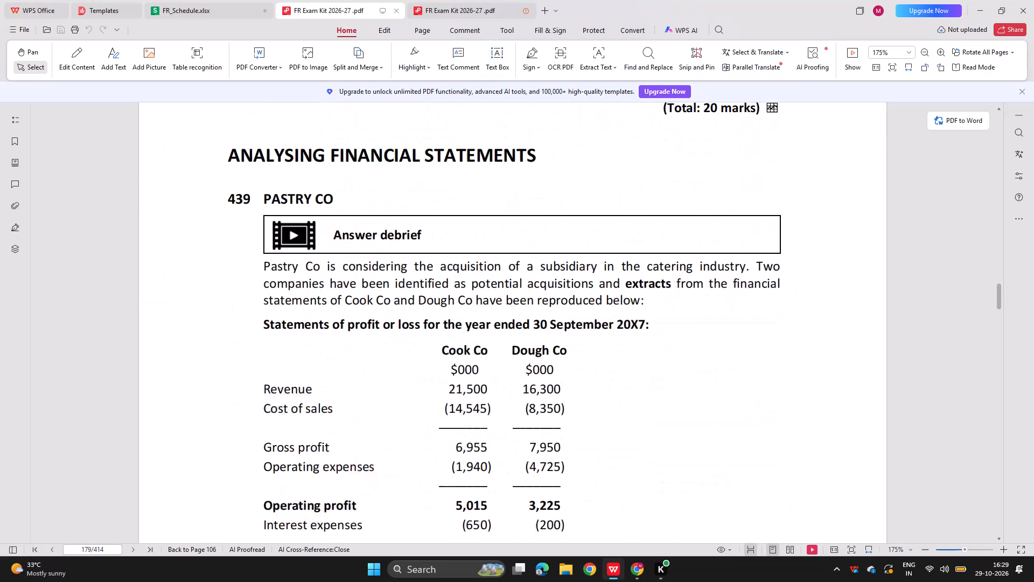
{"action": "scroll", "coordinate": [267, 453], "scroll_direction": "up", "scroll_amount": 1}
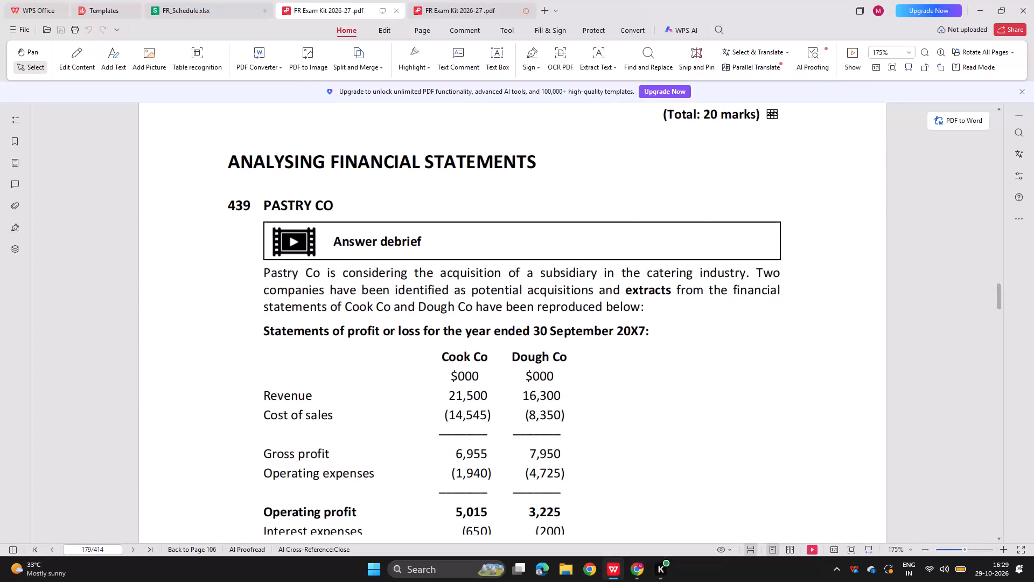
{"action": "scroll", "coordinate": [418, 387], "scroll_direction": "down", "scroll_amount": 1}
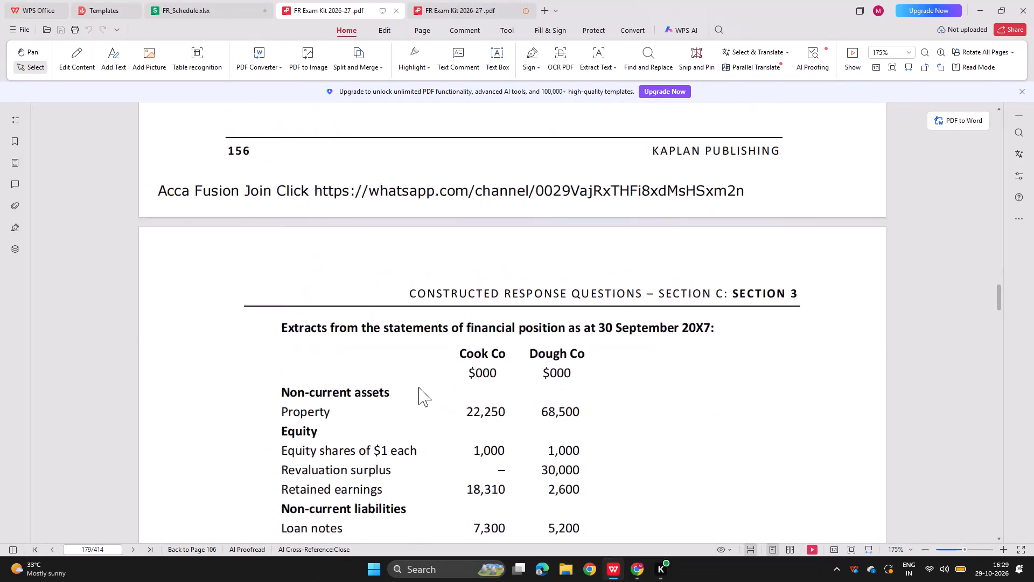
{"action": "scroll", "coordinate": [418, 387], "scroll_direction": "down", "scroll_amount": 5}
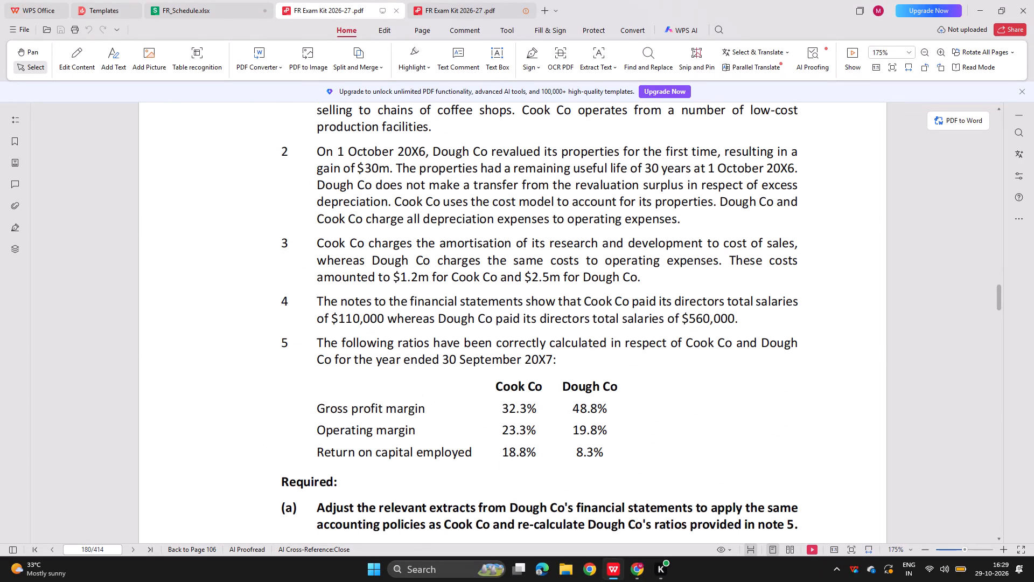
{"action": "scroll", "coordinate": [418, 387], "scroll_direction": "down", "scroll_amount": 2}
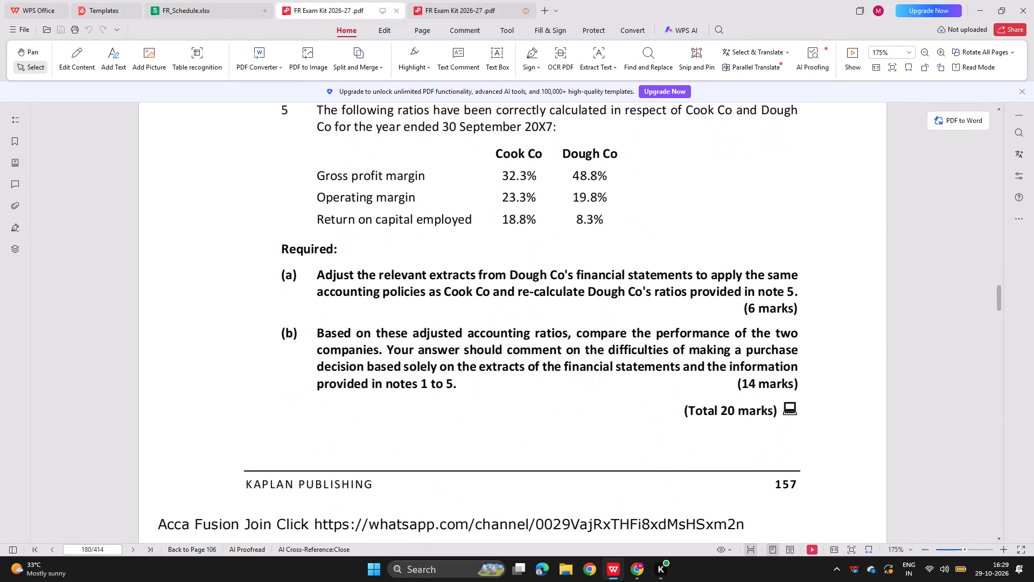
Review question 440 Pinardi Co, including its financial statement extracts, notes and requirements (a) to (d).
{"action": "scroll", "coordinate": [418, 387], "scroll_direction": "down", "scroll_amount": 7}
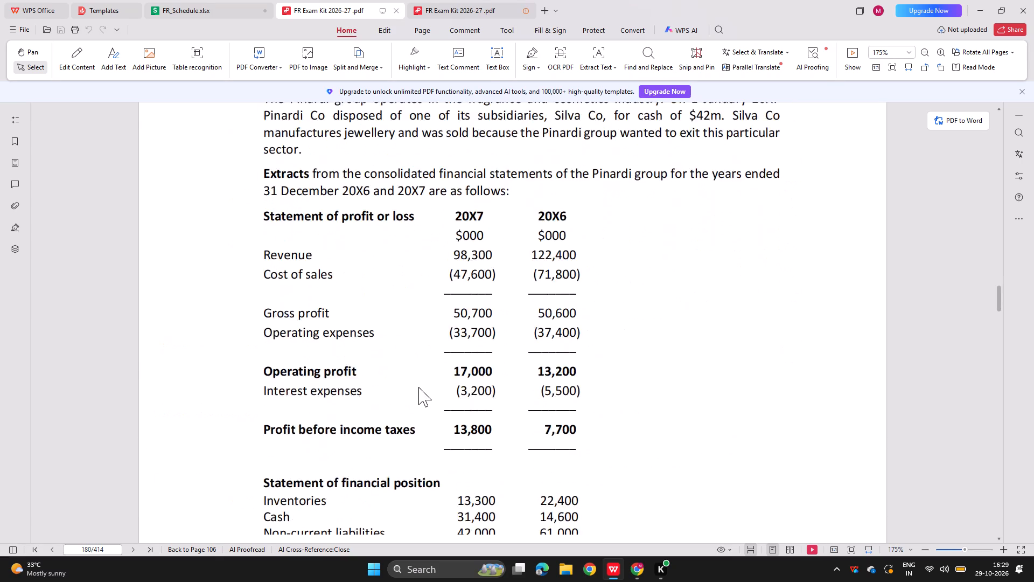
{"action": "scroll", "coordinate": [418, 387], "scroll_direction": "down", "scroll_amount": 3}
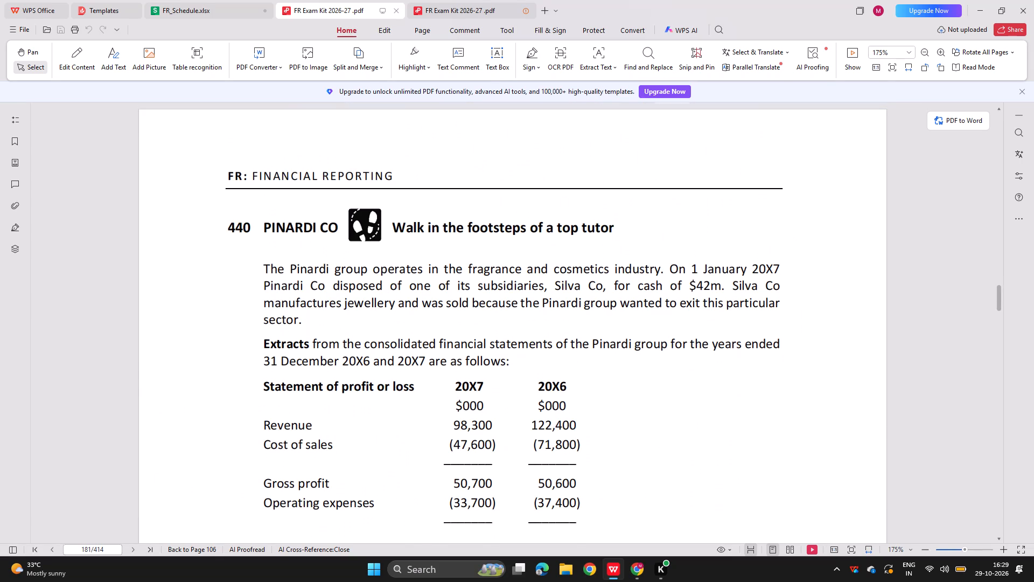
{"action": "scroll", "coordinate": [418, 387], "scroll_direction": "down", "scroll_amount": 3}
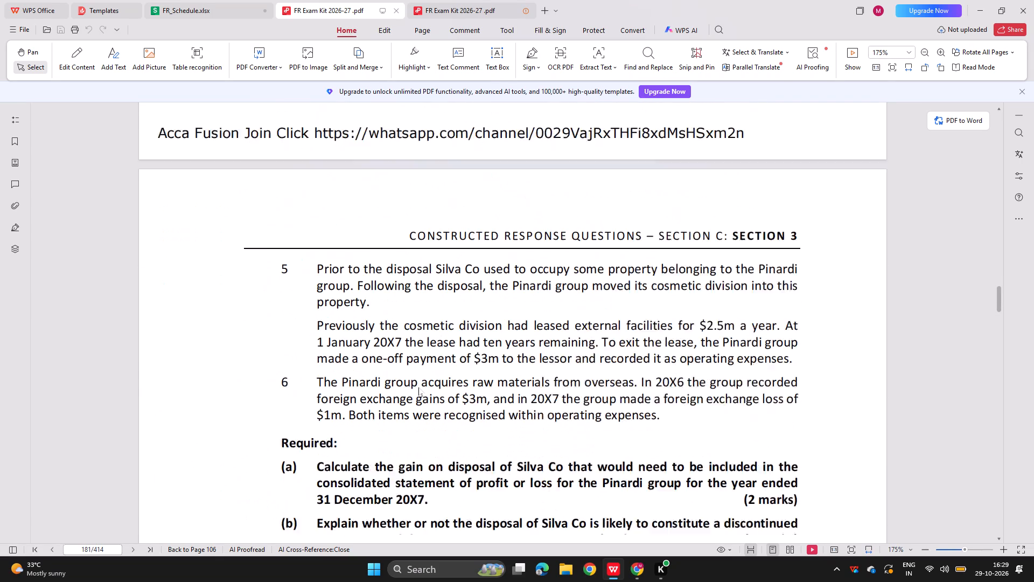
{"action": "scroll", "coordinate": [418, 387], "scroll_direction": "down", "scroll_amount": 3}
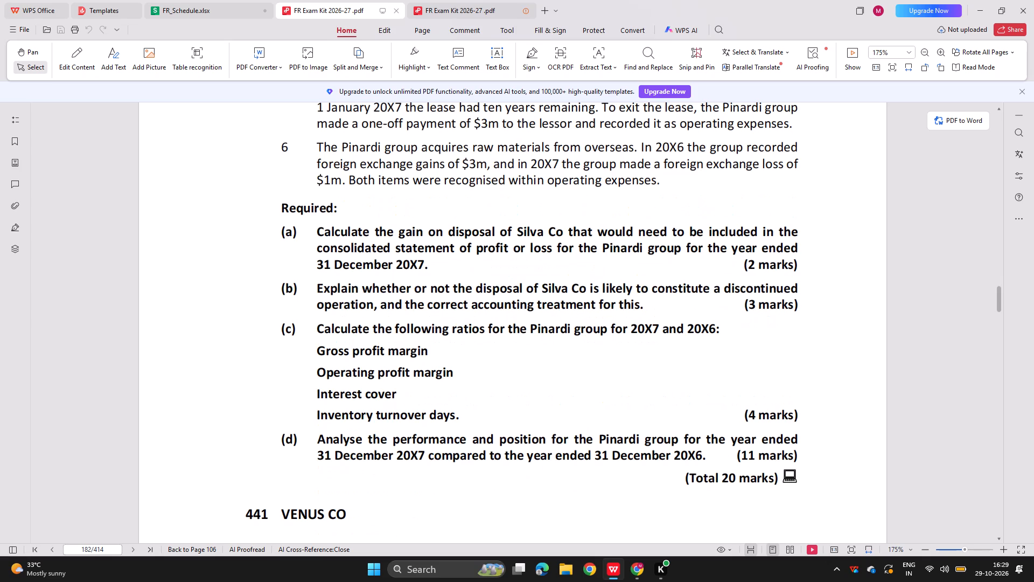
Look through the remaining Section C analysis questions from 441 Venus Co, via Souttar Co, Vroom Co, Plundell Co, Rey Co and Clocking Co, to Coral Co.
{"action": "scroll", "coordinate": [418, 387], "scroll_direction": "down", "scroll_amount": 5}
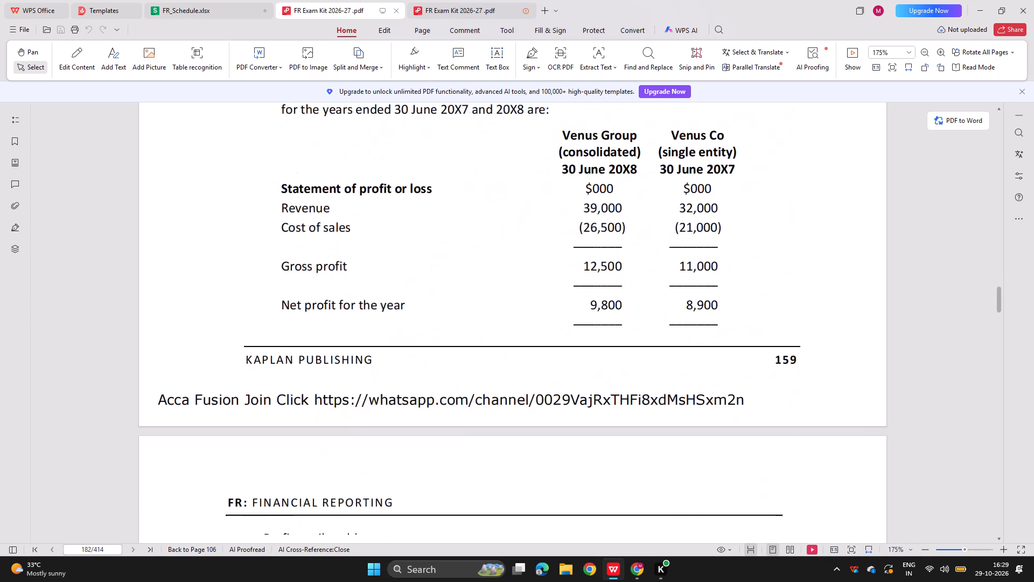
{"action": "scroll", "coordinate": [418, 387], "scroll_direction": "down", "scroll_amount": 6}
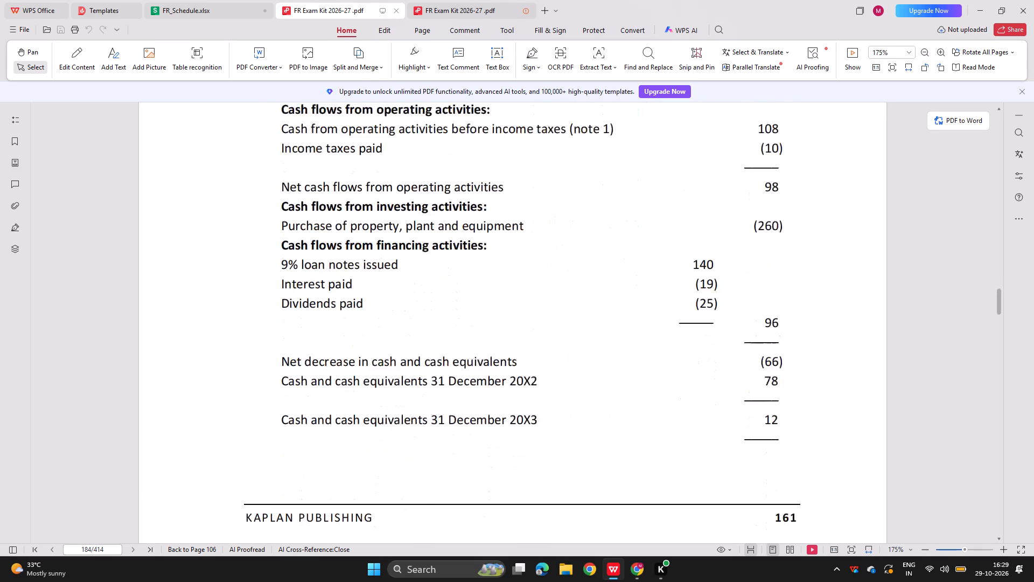
{"action": "scroll", "coordinate": [418, 387], "scroll_direction": "down", "scroll_amount": 6}
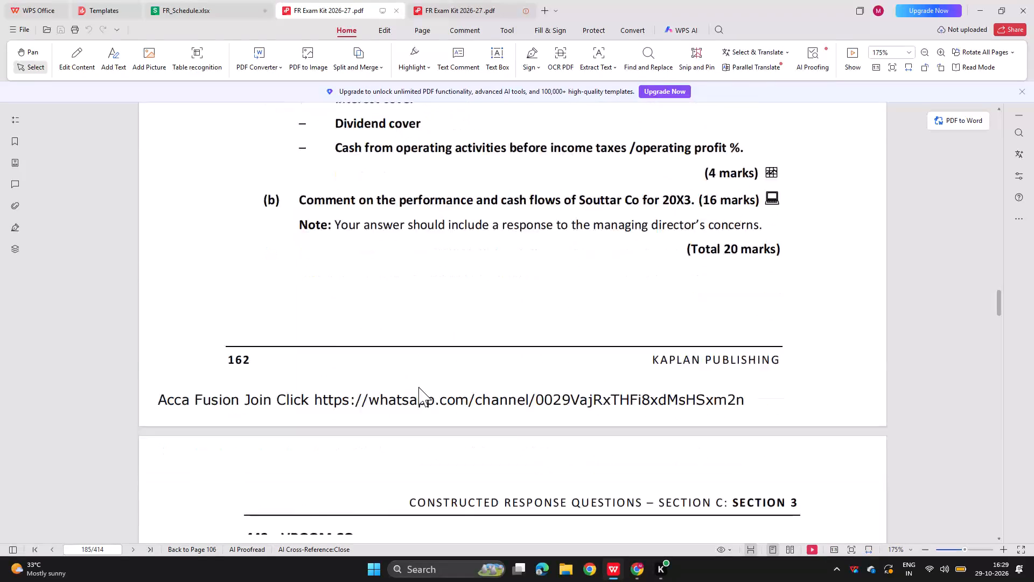
{"action": "scroll", "coordinate": [418, 387], "scroll_direction": "down", "scroll_amount": 6}
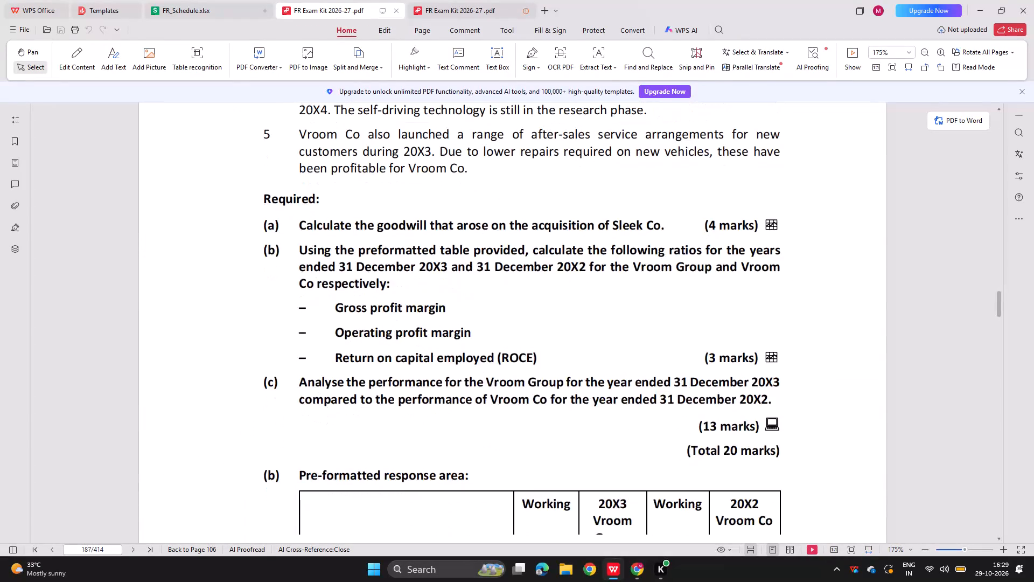
{"action": "scroll", "coordinate": [418, 387], "scroll_direction": "down", "scroll_amount": 6}
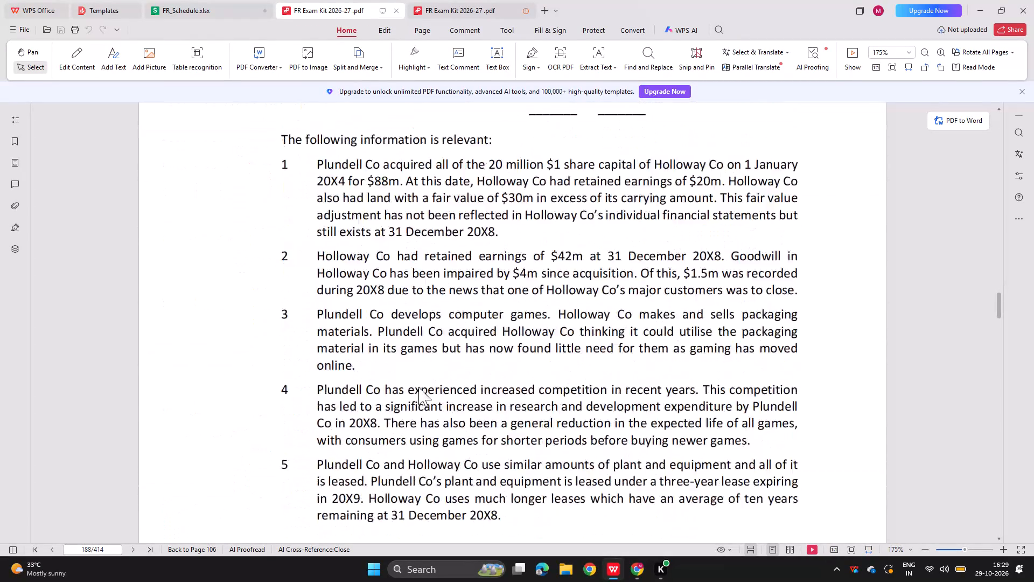
{"action": "scroll", "coordinate": [418, 387], "scroll_direction": "down", "scroll_amount": 5}
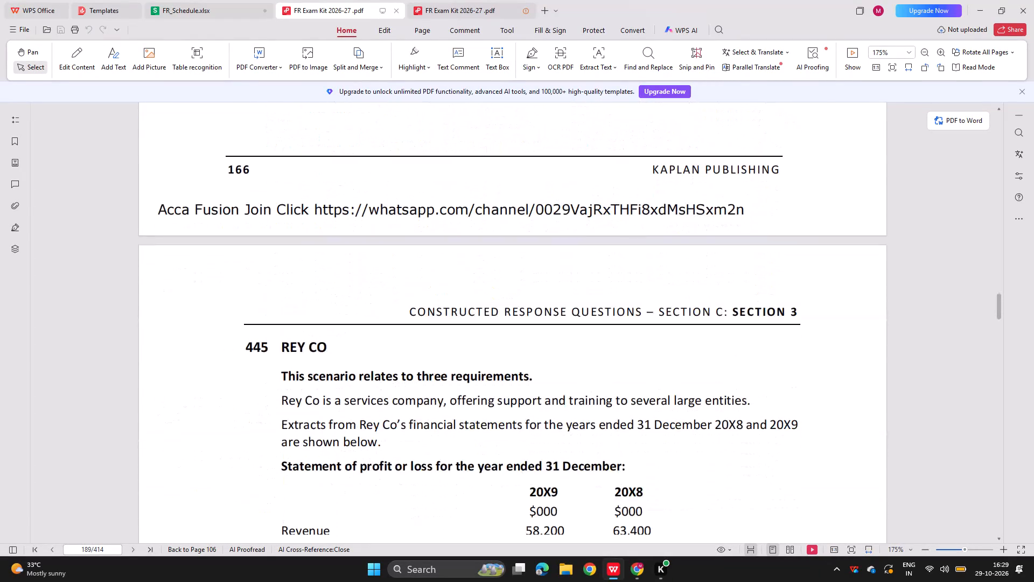
{"action": "scroll", "coordinate": [418, 387], "scroll_direction": "down", "scroll_amount": 5}
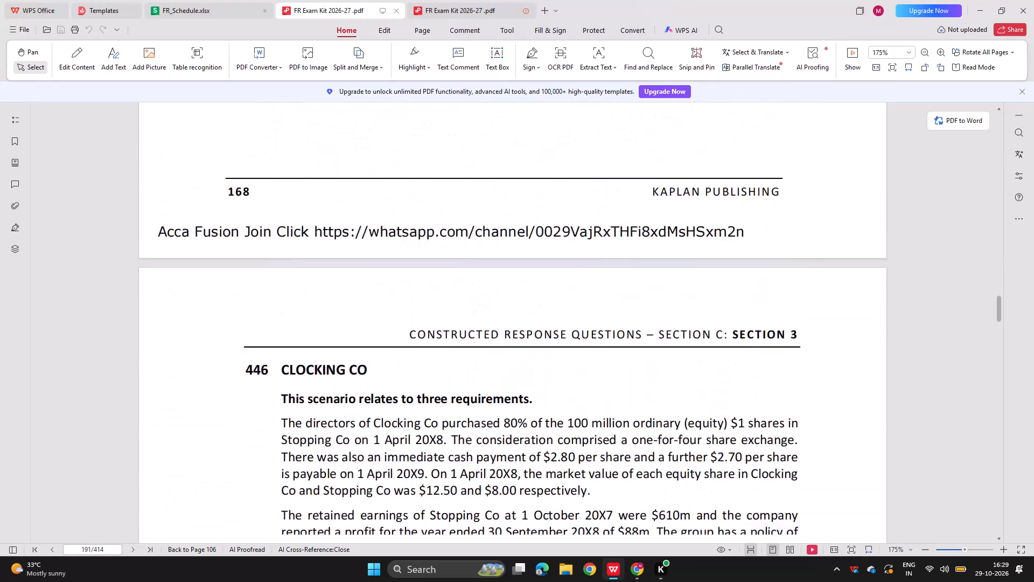
{"action": "scroll", "coordinate": [418, 387], "scroll_direction": "down", "scroll_amount": 5}
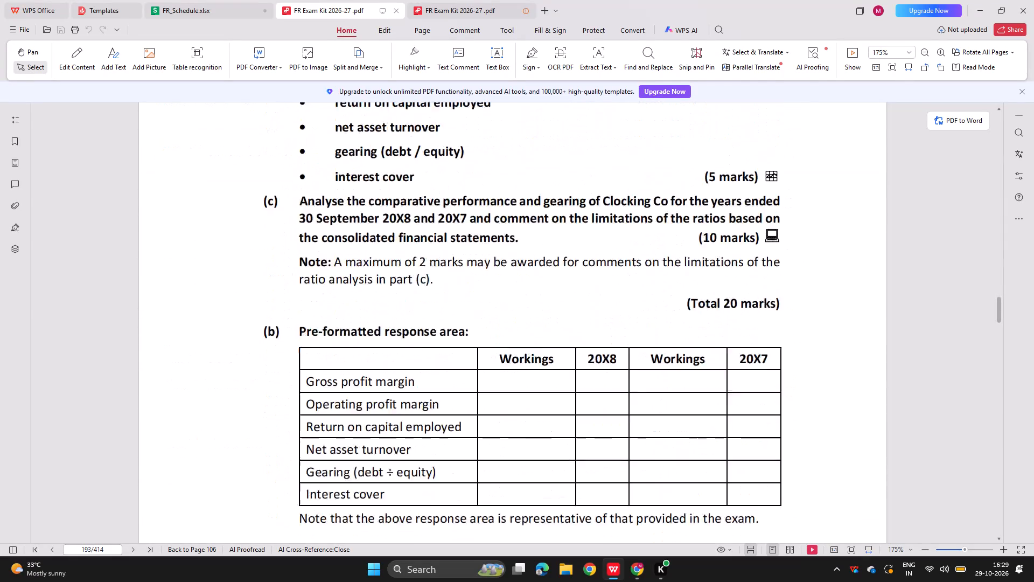
{"action": "scroll", "coordinate": [418, 387], "scroll_direction": "down", "scroll_amount": 5}
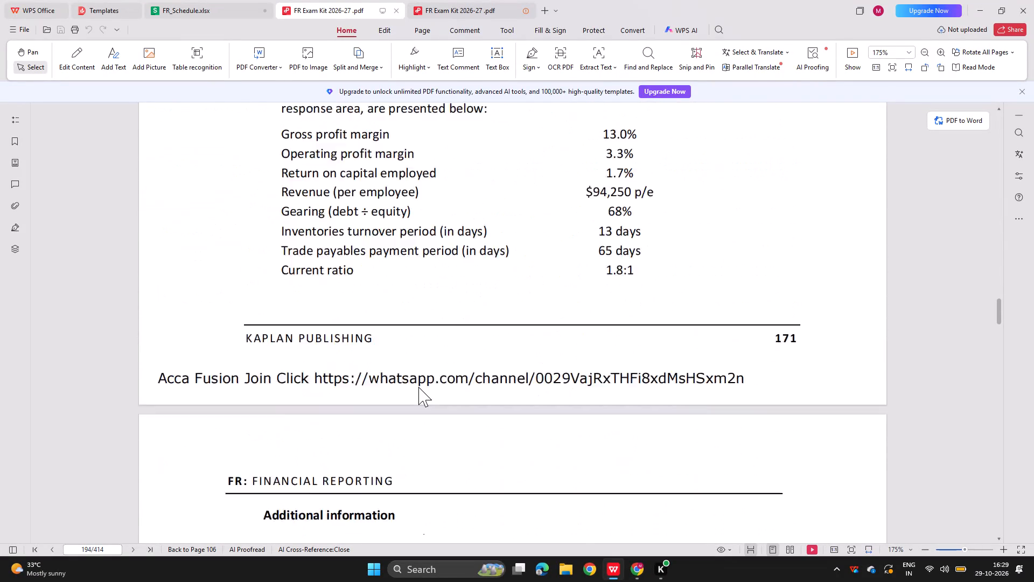
{"action": "scroll", "coordinate": [418, 387], "scroll_direction": "down", "scroll_amount": 5}
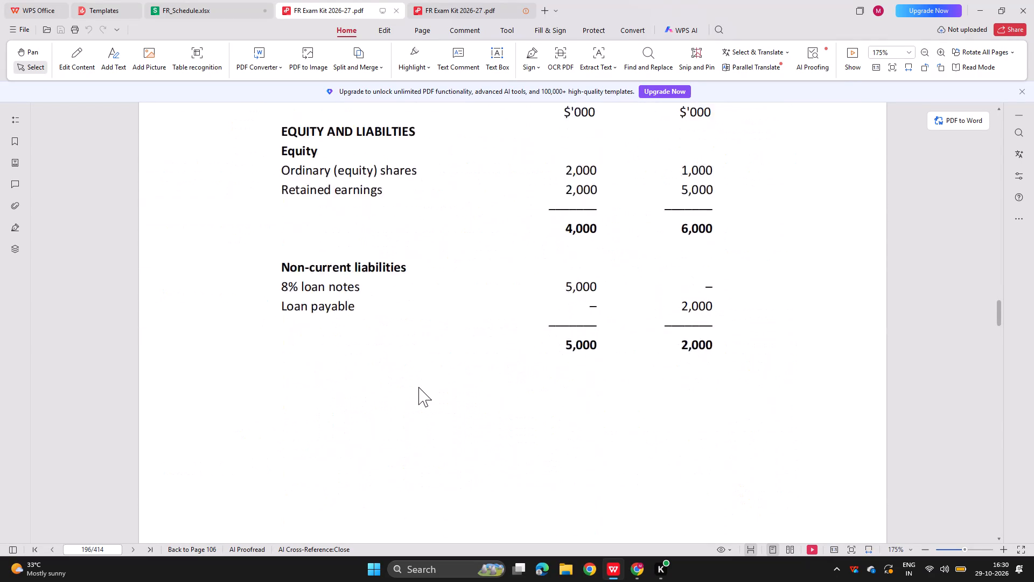
{"action": "scroll", "coordinate": [418, 387], "scroll_direction": "down", "scroll_amount": 5}
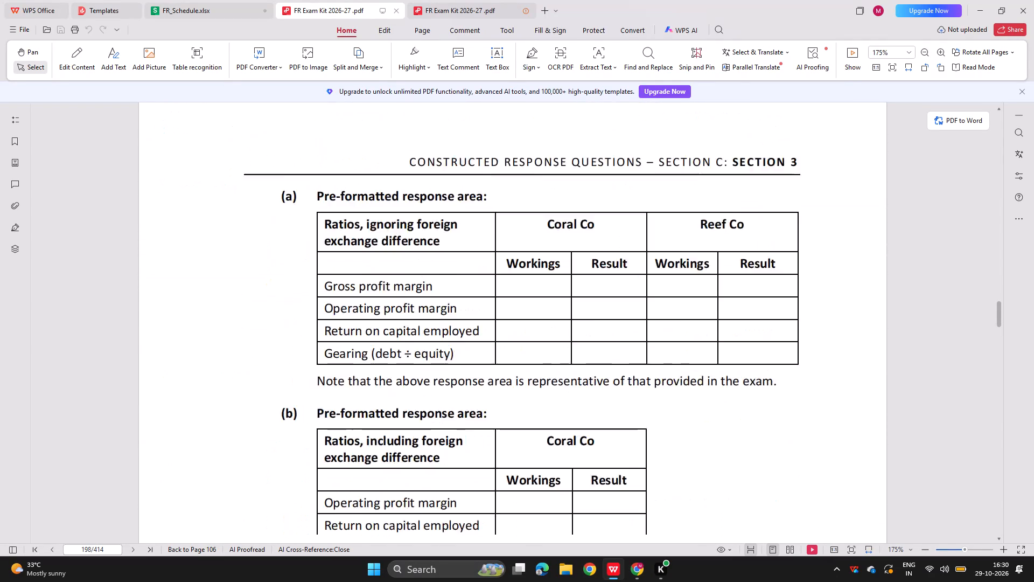
Check the pages after the Coral Co and Reef Co response areas, and go back over the analysis questions up to Vroom Co.
{"action": "scroll", "coordinate": [418, 387], "scroll_direction": "down", "scroll_amount": 5}
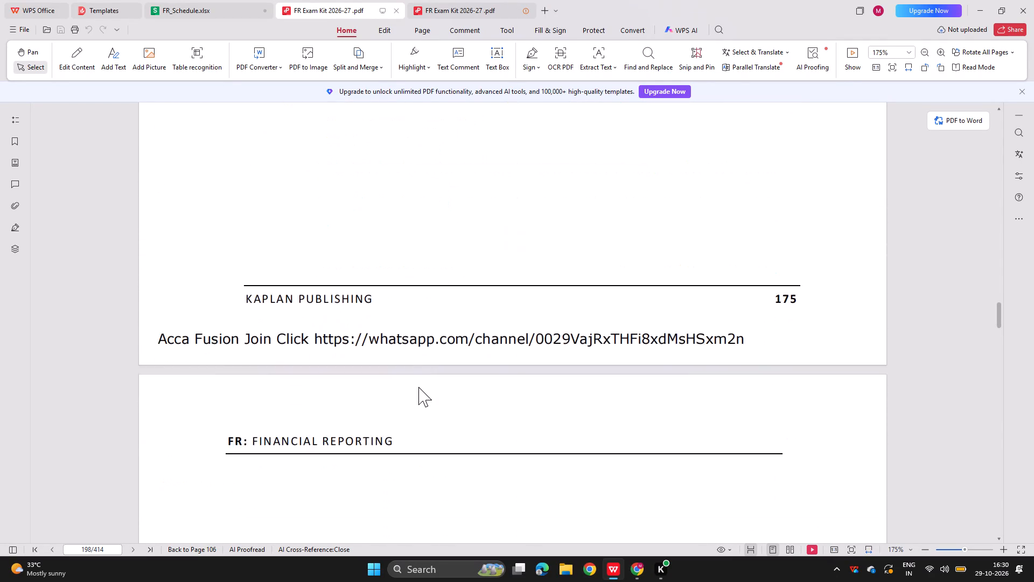
{"action": "scroll", "coordinate": [418, 387], "scroll_direction": "down", "scroll_amount": 2}
{"action": "scroll", "coordinate": [418, 387], "scroll_direction": "up", "scroll_amount": 4}
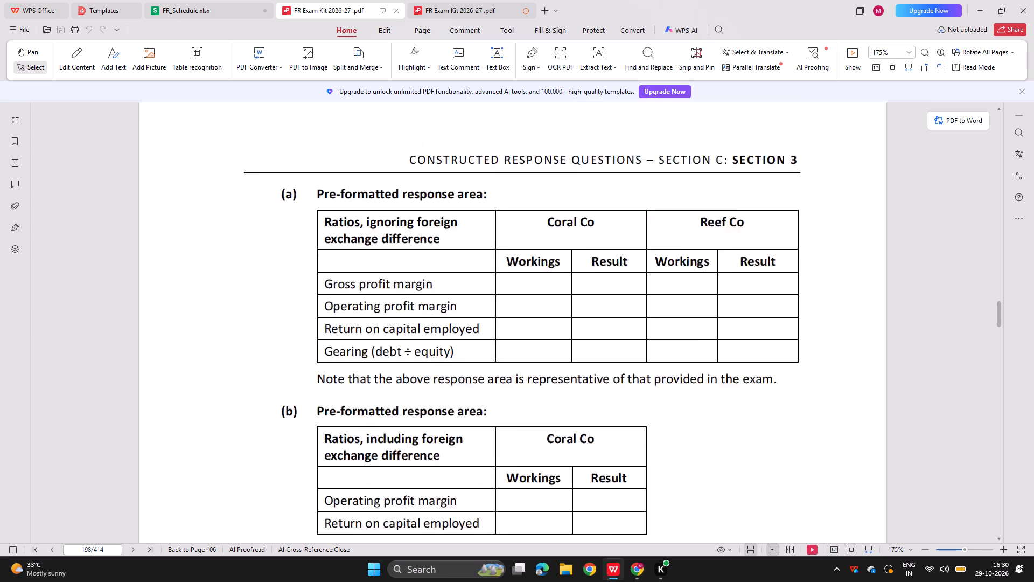
{"action": "scroll", "coordinate": [418, 387], "scroll_direction": "up", "scroll_amount": 2}
{"action": "scroll", "coordinate": [418, 387], "scroll_direction": "down", "scroll_amount": 1}
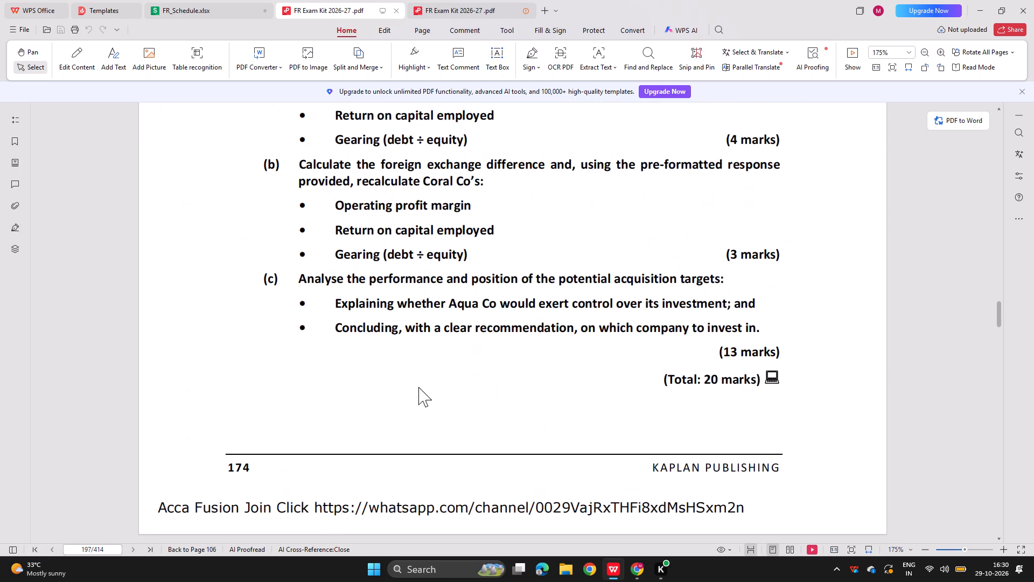
{"action": "scroll", "coordinate": [418, 387], "scroll_direction": "down", "scroll_amount": 6}
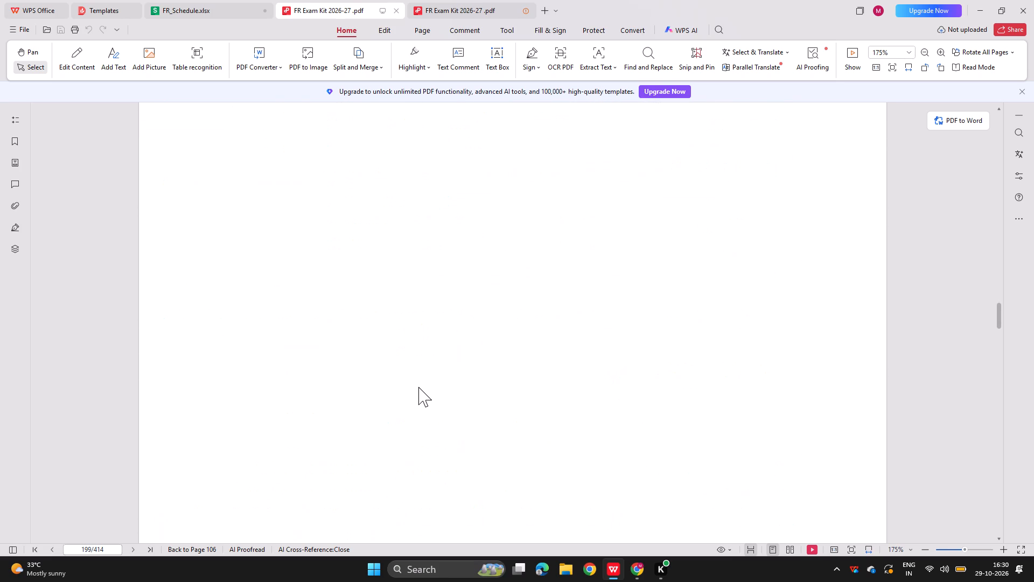
{"action": "scroll", "coordinate": [418, 387], "scroll_direction": "down", "scroll_amount": 2}
{"action": "scroll", "coordinate": [418, 387], "scroll_direction": "up", "scroll_amount": 15}
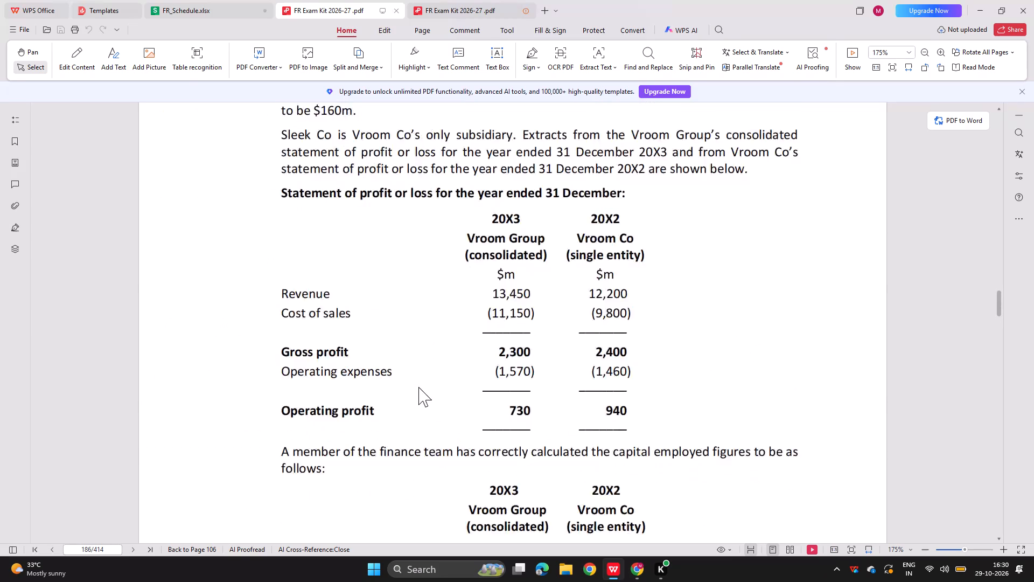
{"action": "scroll", "coordinate": [418, 387], "scroll_direction": "up", "scroll_amount": 2}
Open FR Bpp kit 2026 (1) (1).pdf from WPS Drive.
{"action": "left_click", "coordinate": [36, 0]}
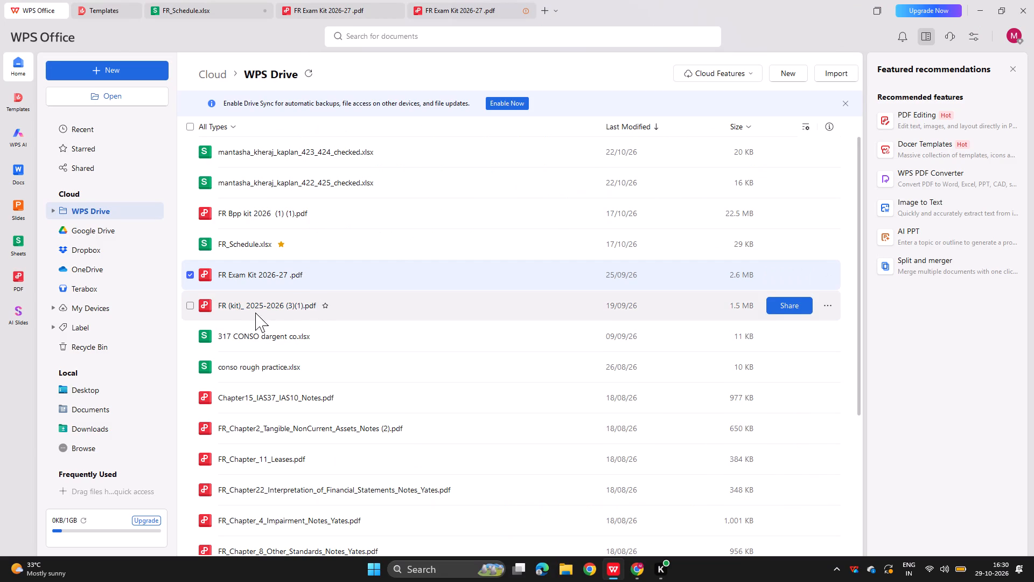
{"action": "double_click", "coordinate": [317, 220]}
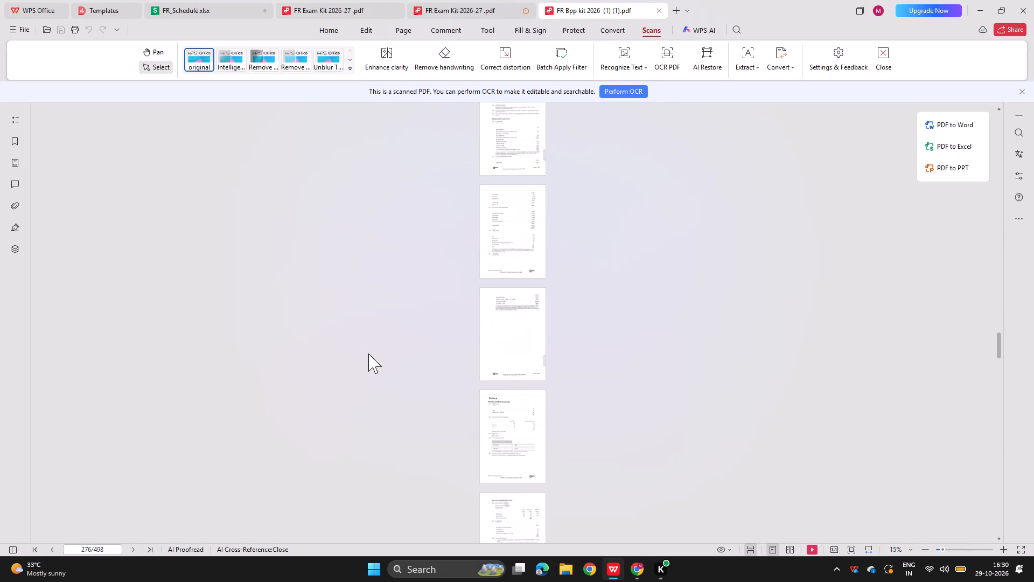
Look over the answers around 278 and 279 in the BPP kit, and go to page 156.
{"action": "scroll", "coordinate": [368, 354], "scroll_direction": "up", "scroll_amount": 9, "text": "ctrl"}
{"action": "scroll", "coordinate": [368, 354], "scroll_direction": "up", "scroll_amount": 2}
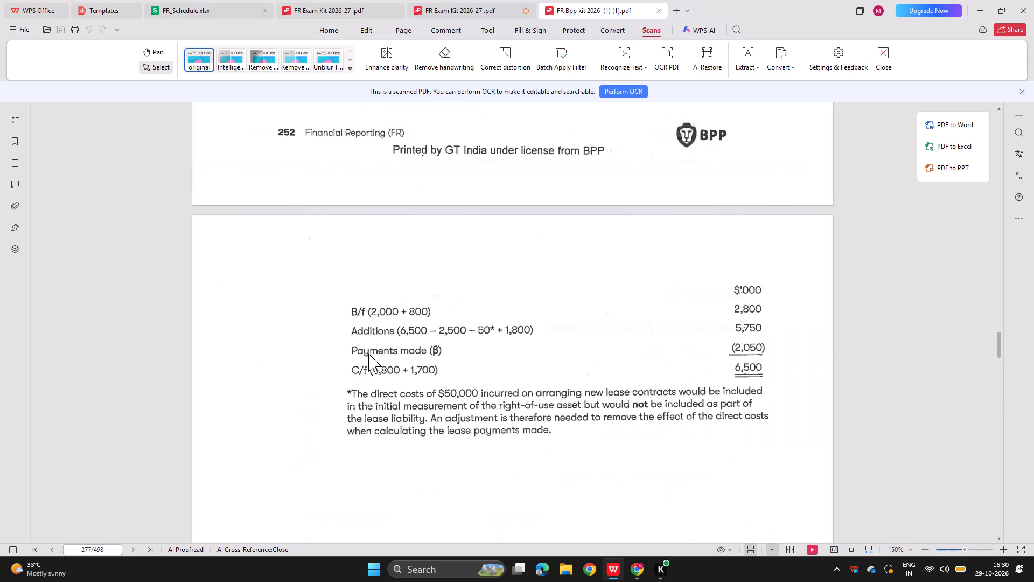
{"action": "scroll", "coordinate": [368, 354], "scroll_direction": "up", "scroll_amount": 3}
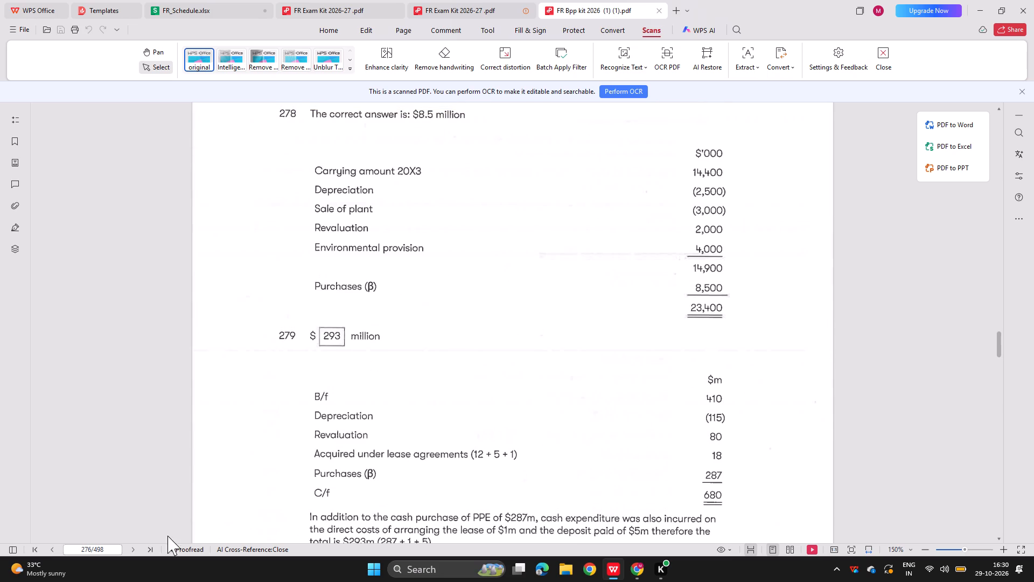
{"action": "left_click", "coordinate": [100, 548]}
{"action": "key", "text": "BackSpace"}
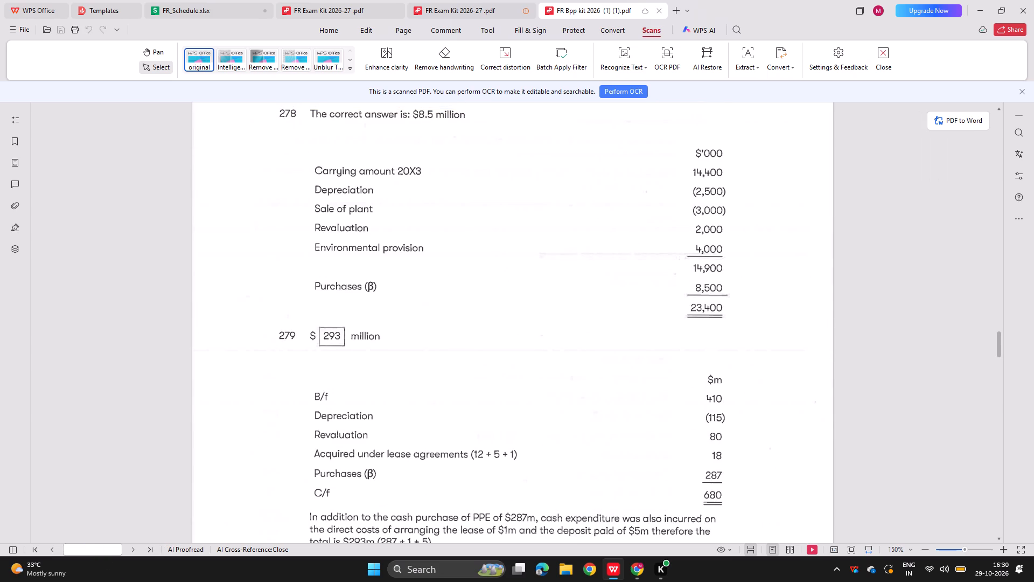
{"action": "type", "text": "156"}
{"action": "key", "text": "Return"}
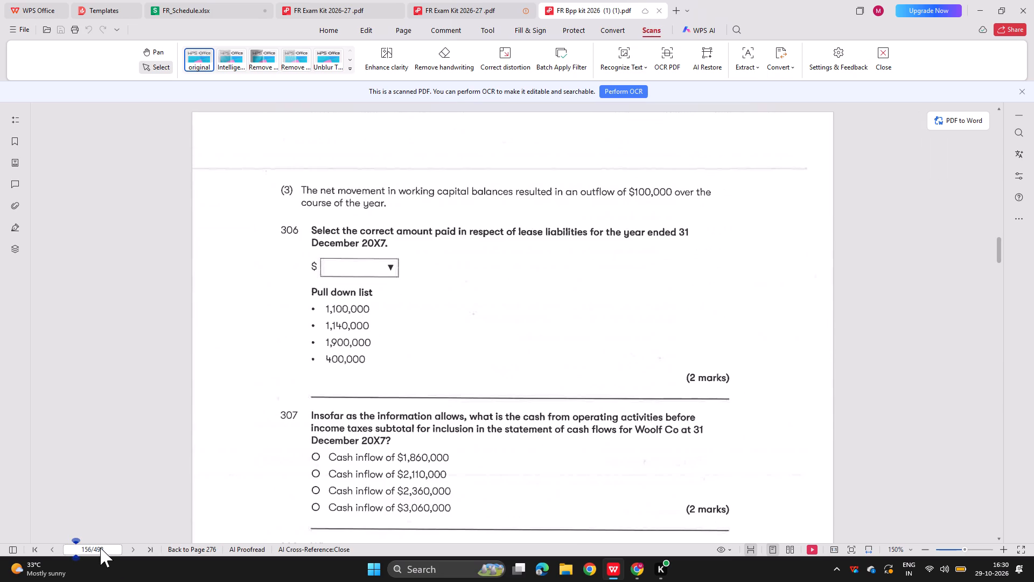
Go to page 170 of the BPP kit.
{"action": "double_click", "coordinate": [100, 548]}
{"action": "key", "text": "BackSpace"}
{"action": "type", "text": "170"}
{"action": "key", "text": "Return"}
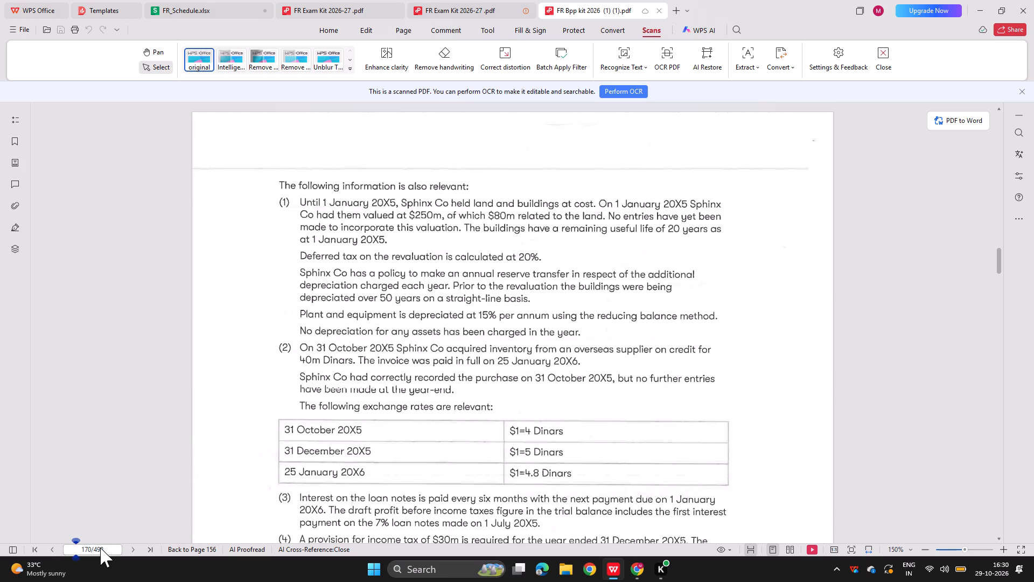
Browse the BPP questions after Sphinx Co, including Print Co, Haverford Co and Flamingo Co, up to 327 Dickson Co.
{"action": "scroll", "coordinate": [395, 400], "scroll_direction": "down", "scroll_amount": 4}
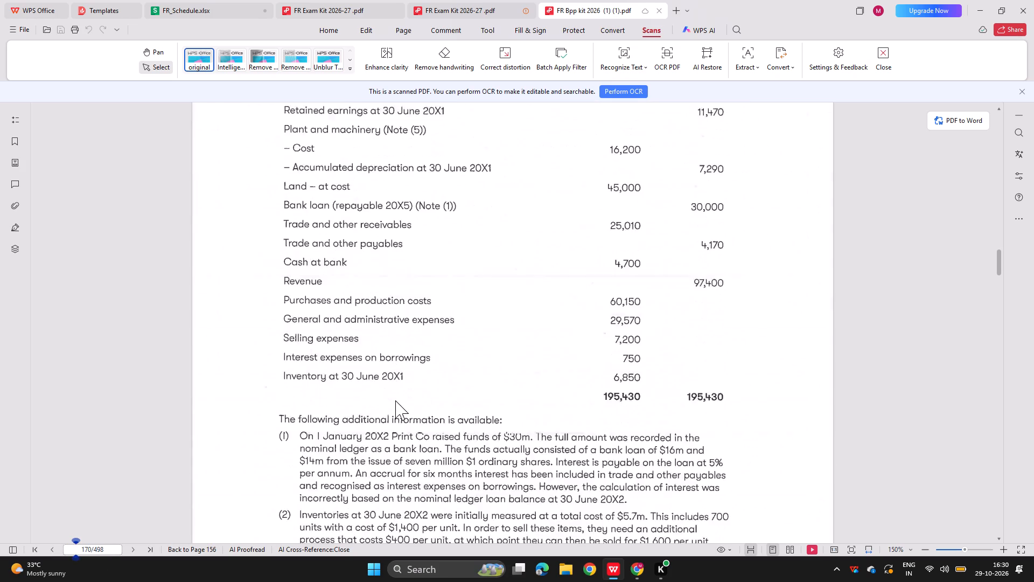
{"action": "scroll", "coordinate": [395, 400], "scroll_direction": "down", "scroll_amount": 9}
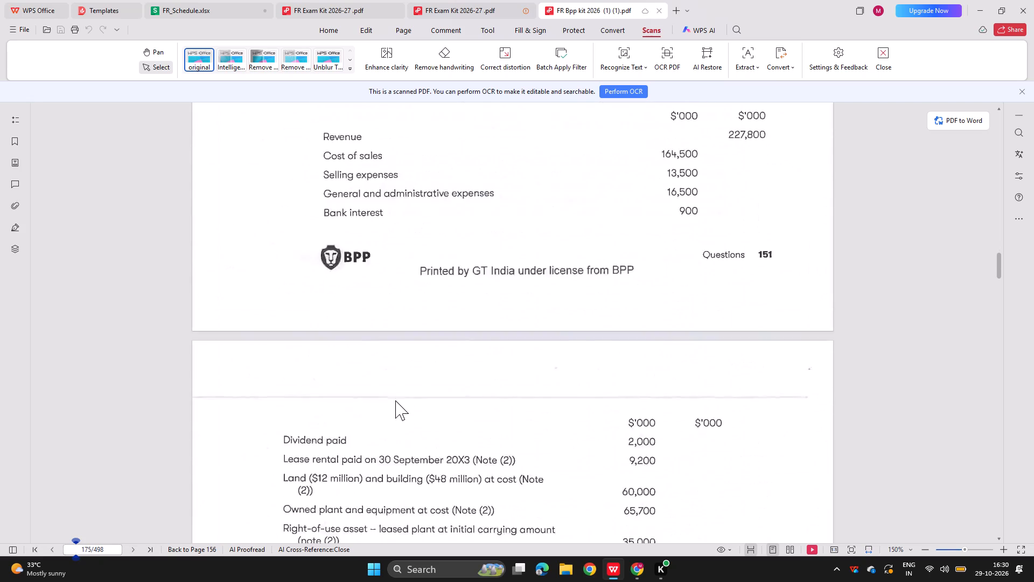
{"action": "scroll", "coordinate": [395, 400], "scroll_direction": "down", "scroll_amount": 7}
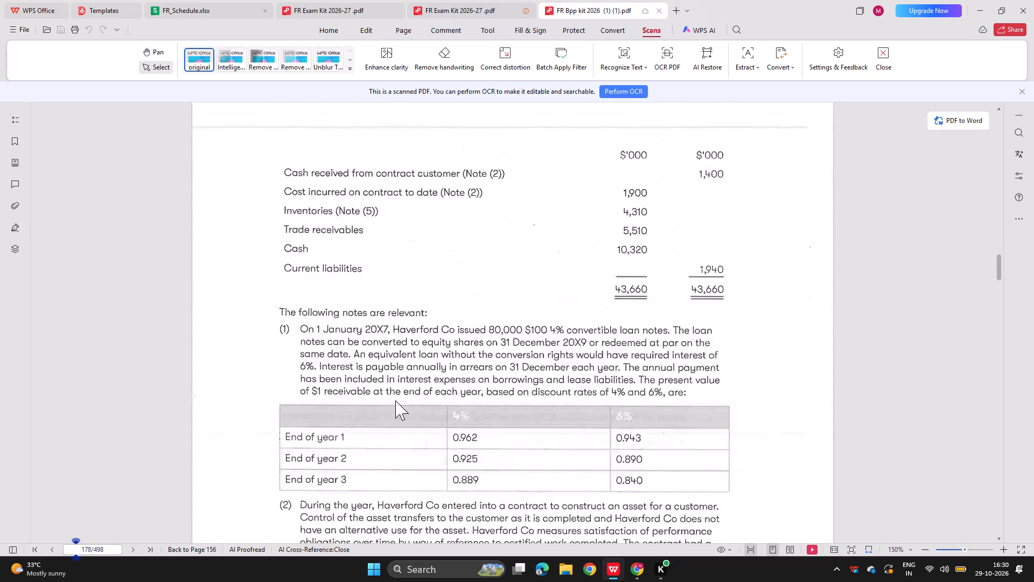
{"action": "scroll", "coordinate": [395, 400], "scroll_direction": "down", "scroll_amount": 6}
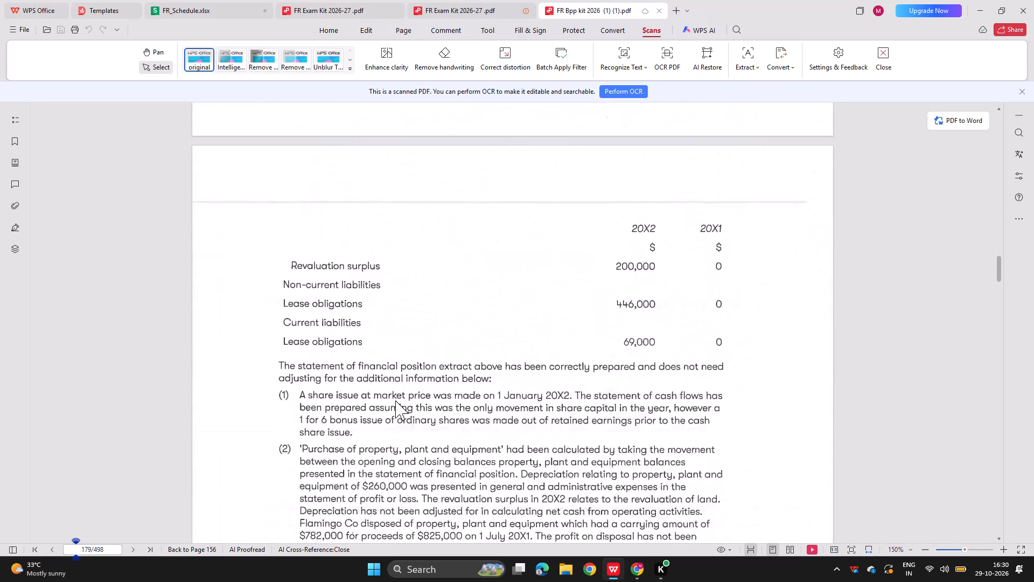
{"action": "scroll", "coordinate": [395, 400], "scroll_direction": "down", "scroll_amount": 4}
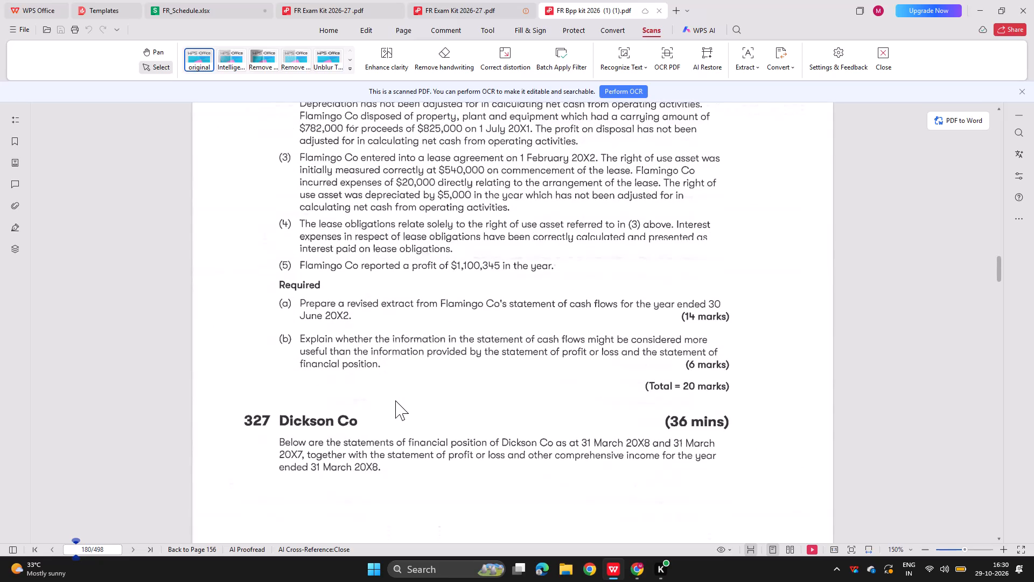
Review question 327 Dickson Co, including its financial statements, notes and requirements, through to the end of the following page.
{"action": "scroll", "coordinate": [395, 400], "scroll_direction": "down", "scroll_amount": 5}
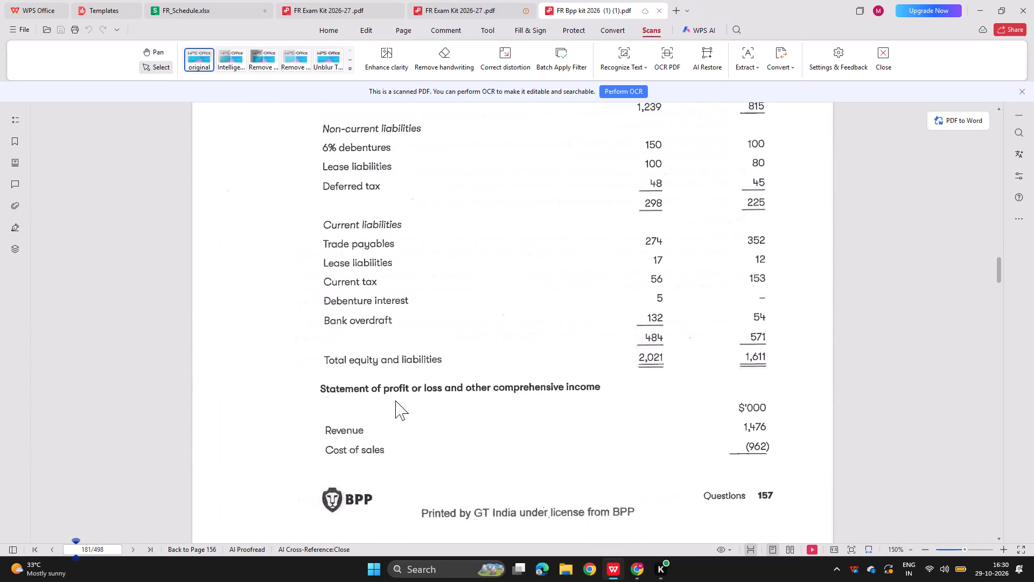
{"action": "scroll", "coordinate": [395, 400], "scroll_direction": "down", "scroll_amount": 6}
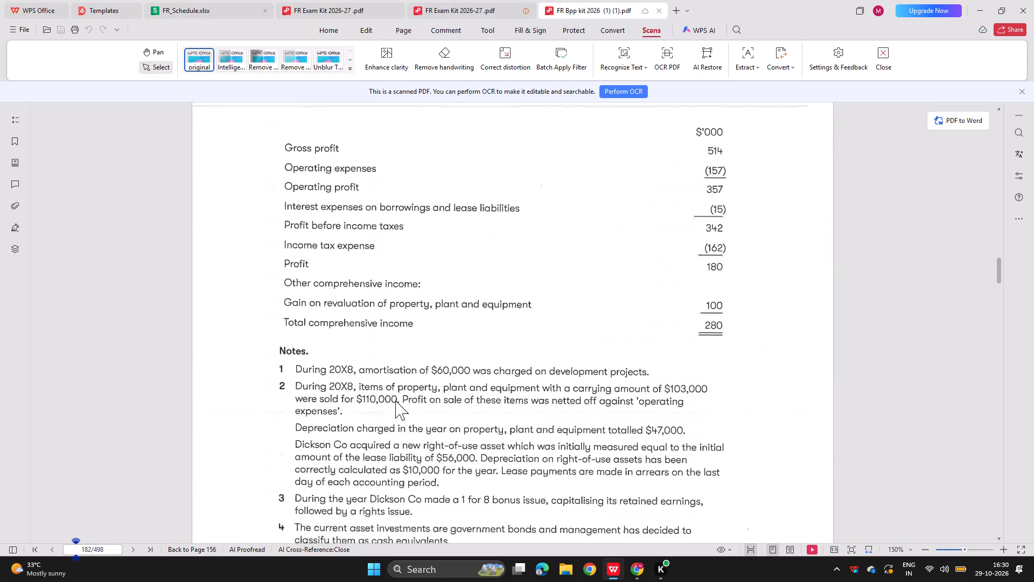
{"action": "scroll", "coordinate": [395, 400], "scroll_direction": "down", "scroll_amount": 3}
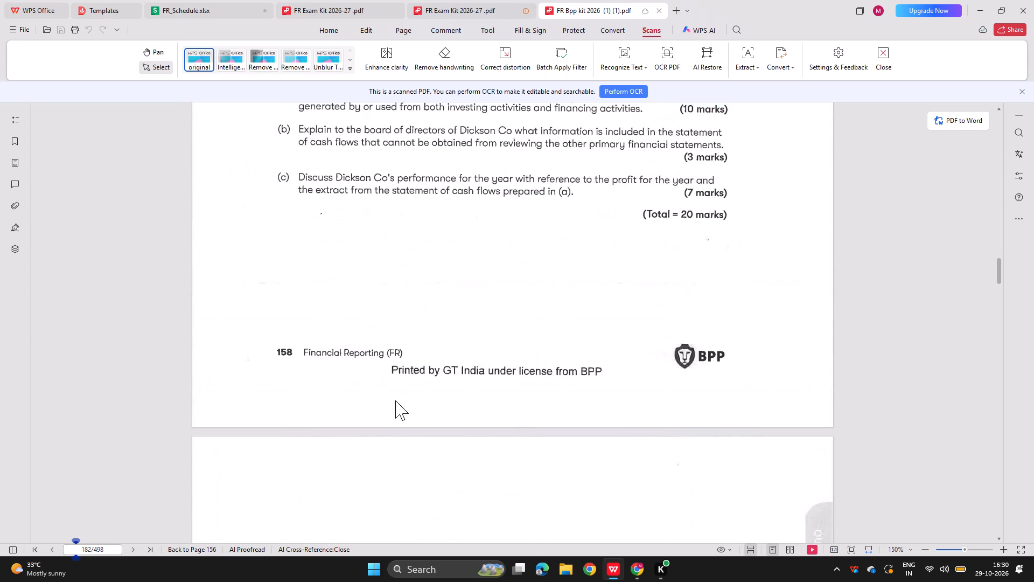
{"action": "scroll", "coordinate": [395, 400], "scroll_direction": "down", "scroll_amount": 6}
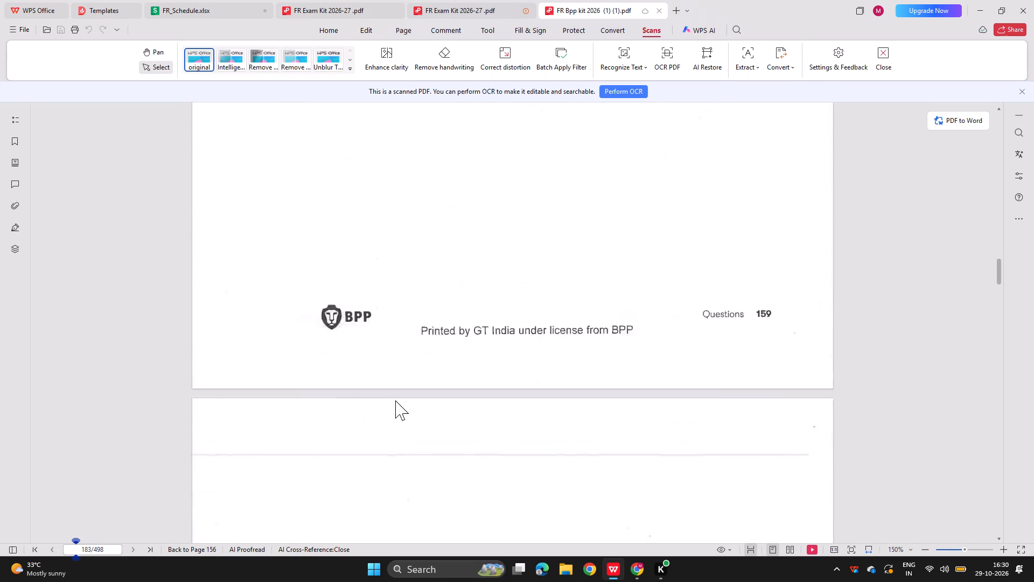
Browse the BPP kit back from Dickson Co through the group questions to 311 Perd Co and 312 Gold Co.
{"action": "scroll", "coordinate": [395, 400], "scroll_direction": "down", "scroll_amount": 6}
{"action": "scroll", "coordinate": [395, 400], "scroll_direction": "up", "scroll_amount": 1}
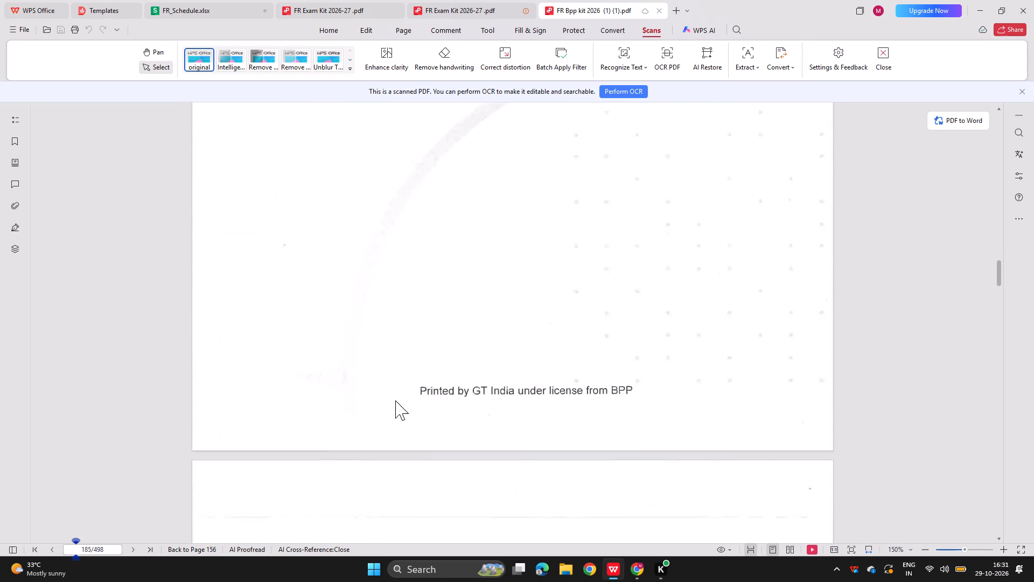
{"action": "scroll", "coordinate": [395, 400], "scroll_direction": "up", "scroll_amount": 6}
{"action": "scroll", "coordinate": [395, 400], "scroll_direction": "up", "scroll_amount": 20}
{"action": "scroll", "coordinate": [395, 400], "scroll_direction": "up", "scroll_amount": 4}
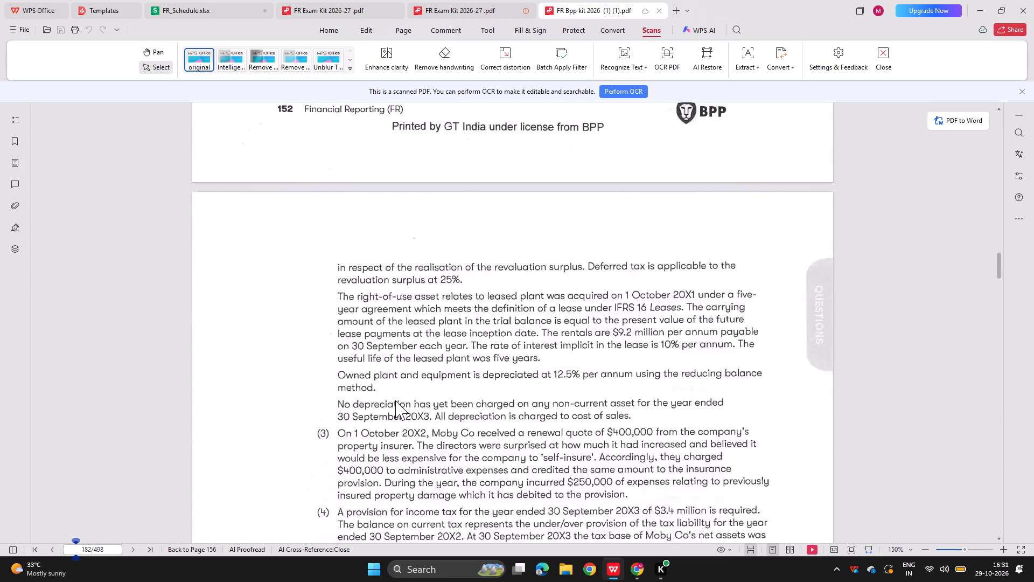
{"action": "scroll", "coordinate": [395, 400], "scroll_direction": "up", "scroll_amount": 20}
{"action": "scroll", "coordinate": [395, 400], "scroll_direction": "up", "scroll_amount": 20}
{"action": "scroll", "coordinate": [395, 400], "scroll_direction": "up", "scroll_amount": 16}
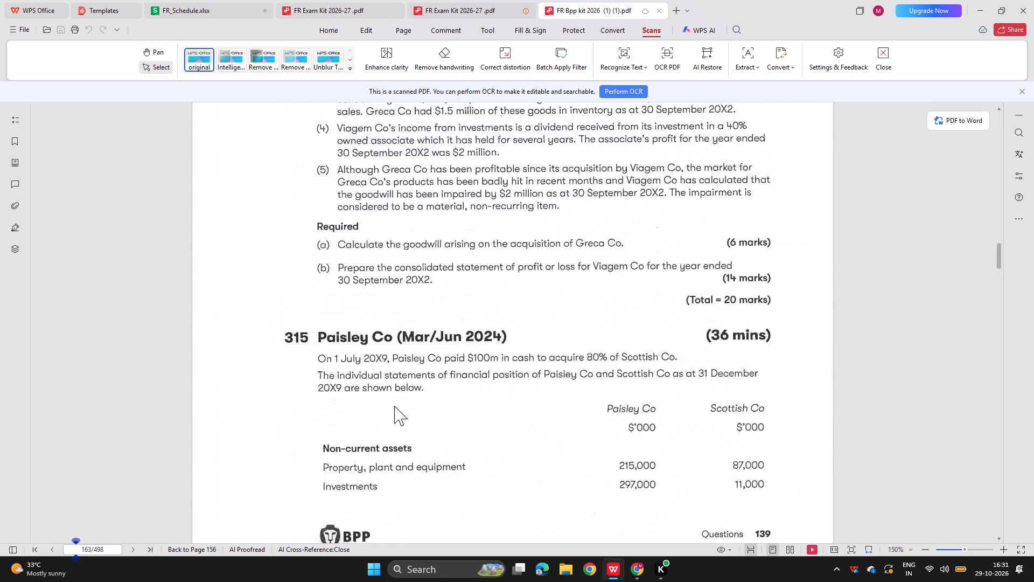
{"action": "scroll", "coordinate": [394, 406], "scroll_direction": "up", "scroll_amount": 18}
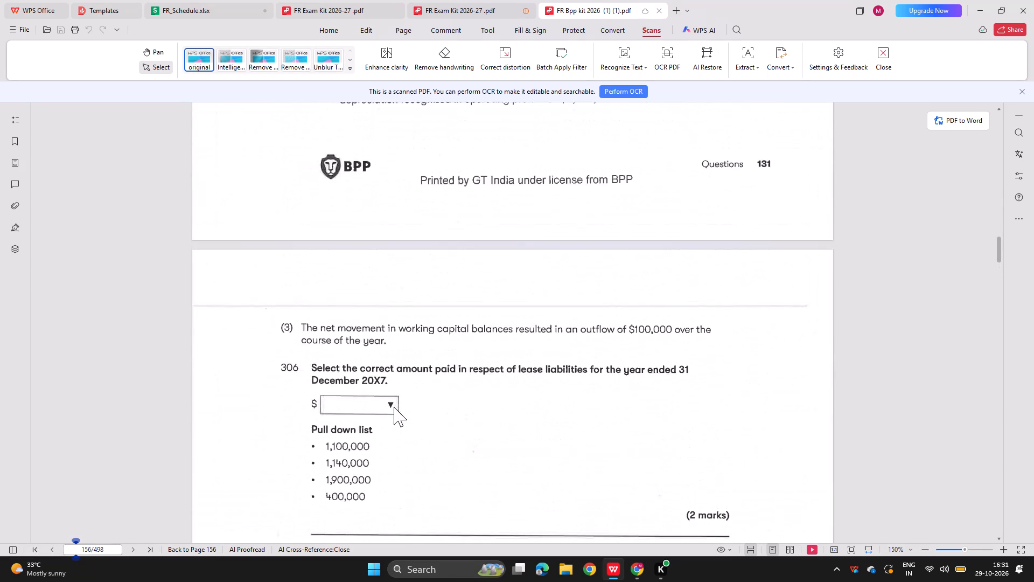
{"action": "scroll", "coordinate": [394, 407], "scroll_direction": "down", "scroll_amount": 13}
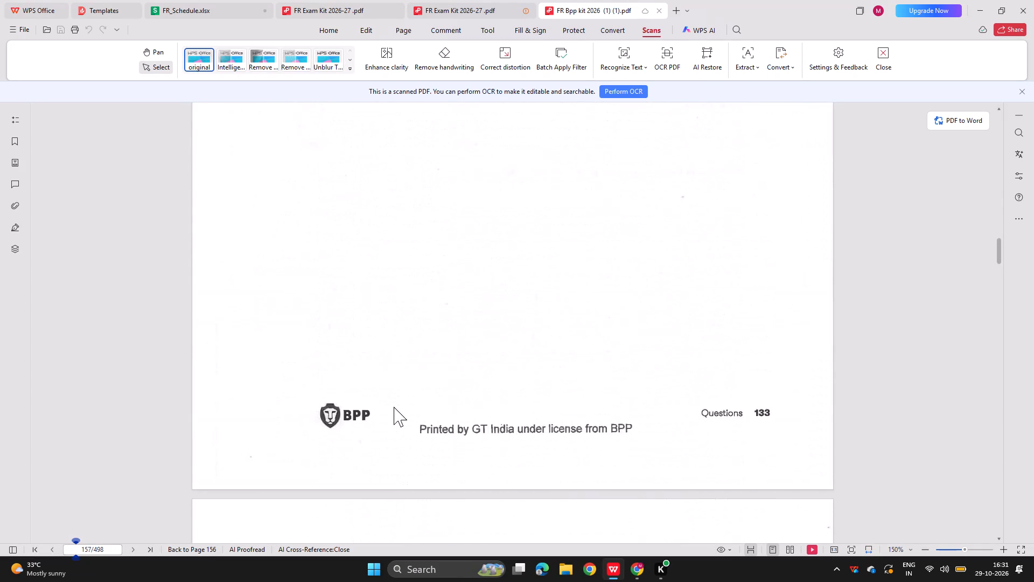
{"action": "scroll", "coordinate": [394, 407], "scroll_direction": "down", "scroll_amount": 1}
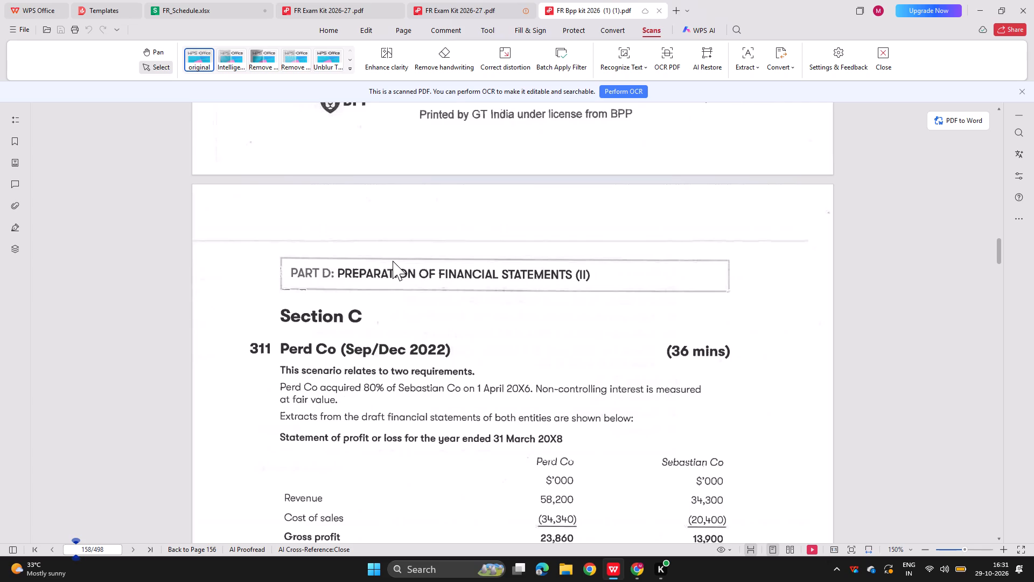
{"action": "scroll", "coordinate": [395, 244], "scroll_direction": "down", "scroll_amount": 5}
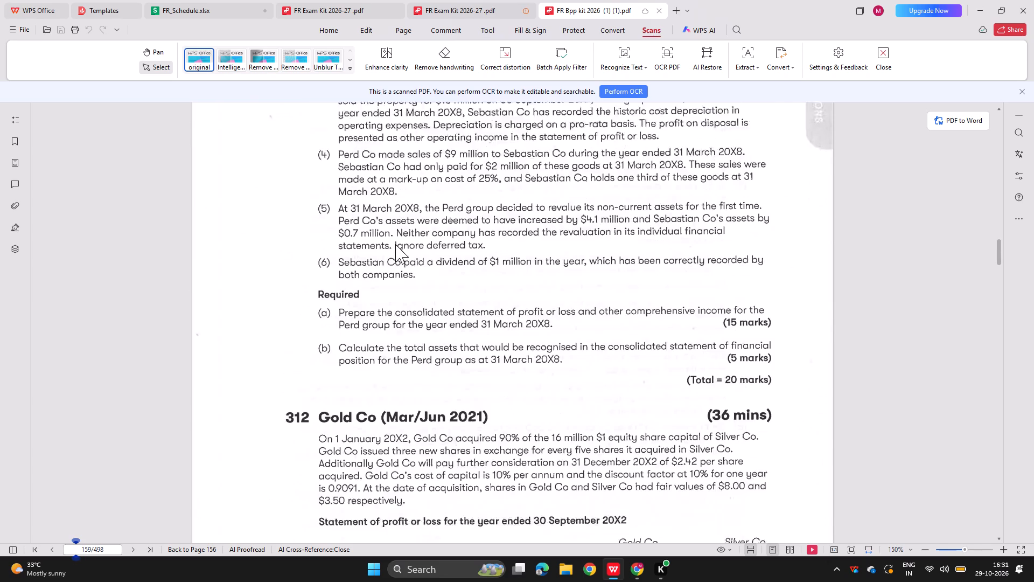
{"action": "scroll", "coordinate": [395, 244], "scroll_direction": "down", "scroll_amount": 1}
Look through the list of recent files for earlier practice answers.
{"action": "left_click", "coordinate": [20, 0]}
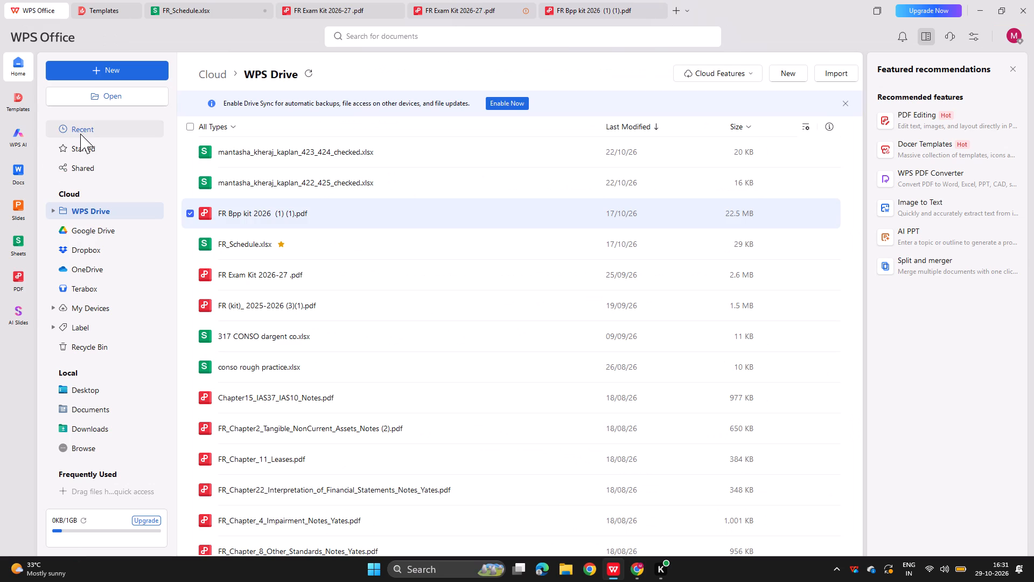
{"action": "left_click", "coordinate": [80, 134]}
{"action": "scroll", "coordinate": [369, 415], "scroll_direction": "down", "scroll_amount": 2}
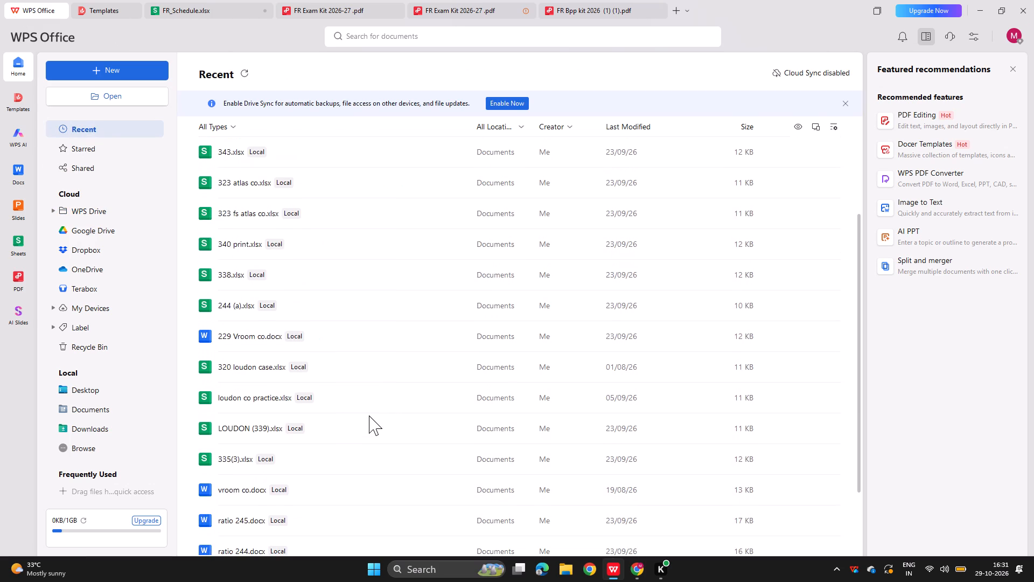
{"action": "scroll", "coordinate": [369, 415], "scroll_direction": "down", "scroll_amount": 4}
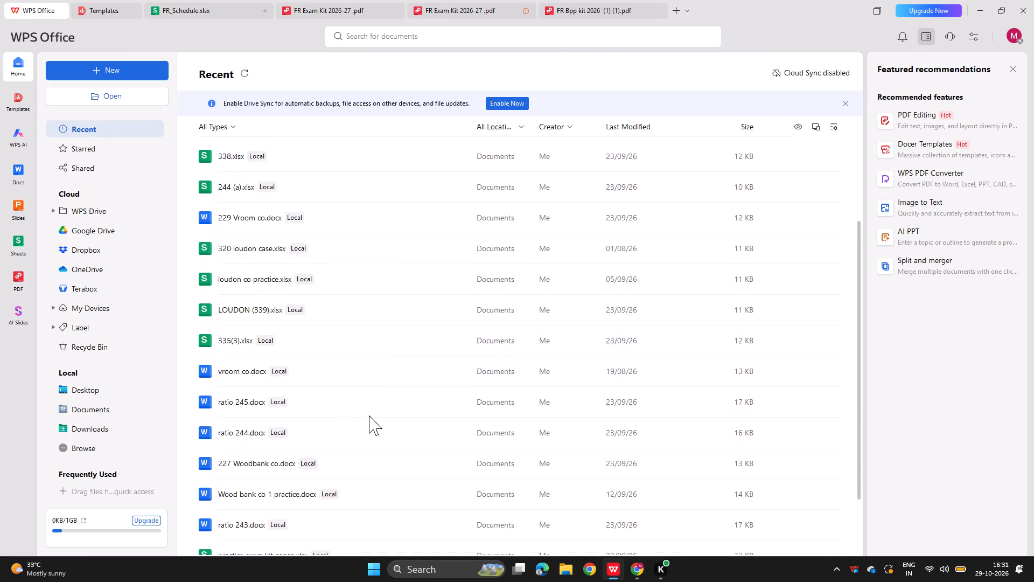
{"action": "scroll", "coordinate": [369, 415], "scroll_direction": "down", "scroll_amount": 3}
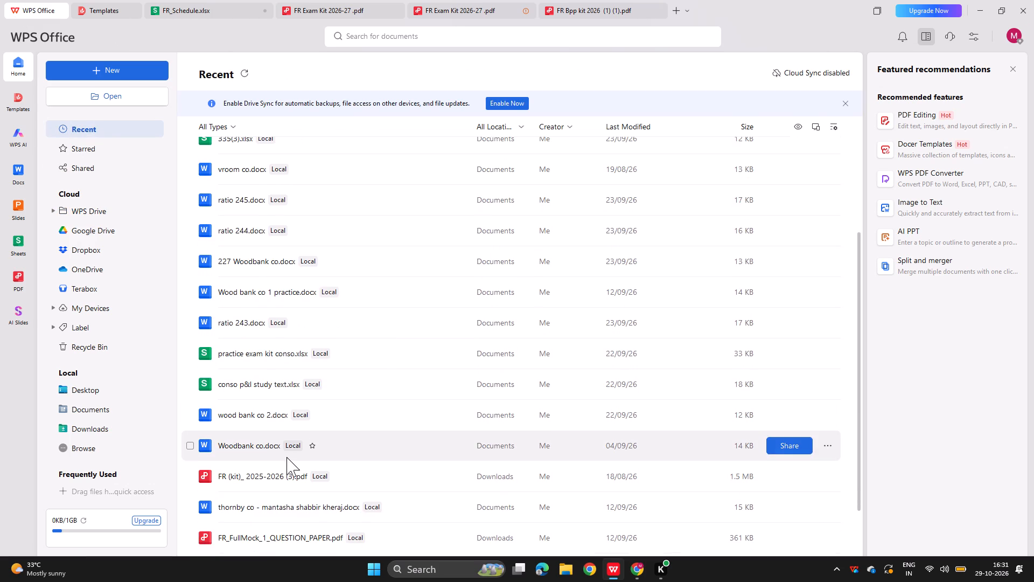
{"action": "scroll", "coordinate": [343, 331], "scroll_direction": "down", "scroll_amount": 1}
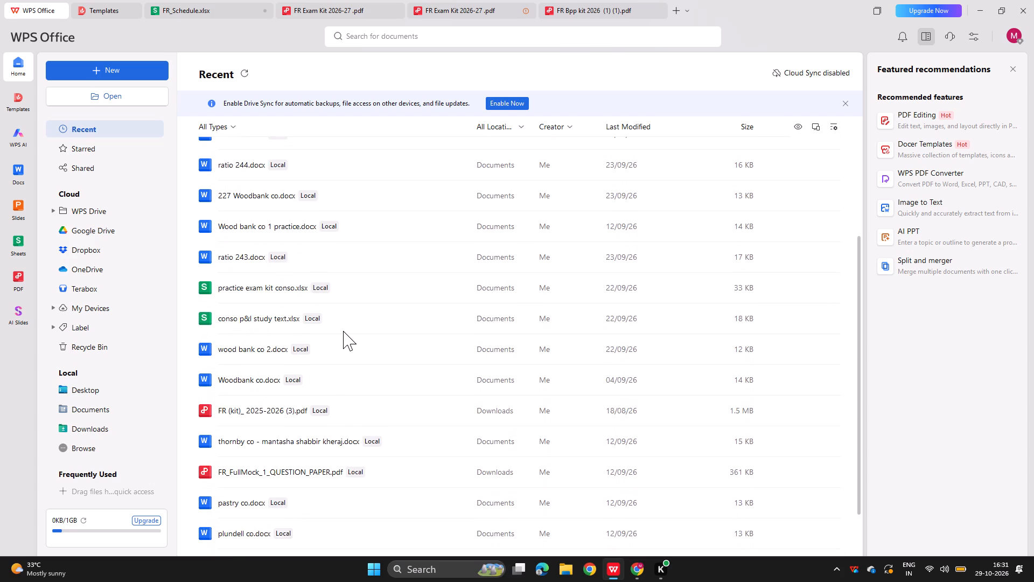
{"action": "scroll", "coordinate": [343, 331], "scroll_direction": "down", "scroll_amount": 1}
Return to the BPP kit and browse its objective test questions on group accounts and the statement of cash flows.
{"action": "left_click", "coordinate": [560, 4]}
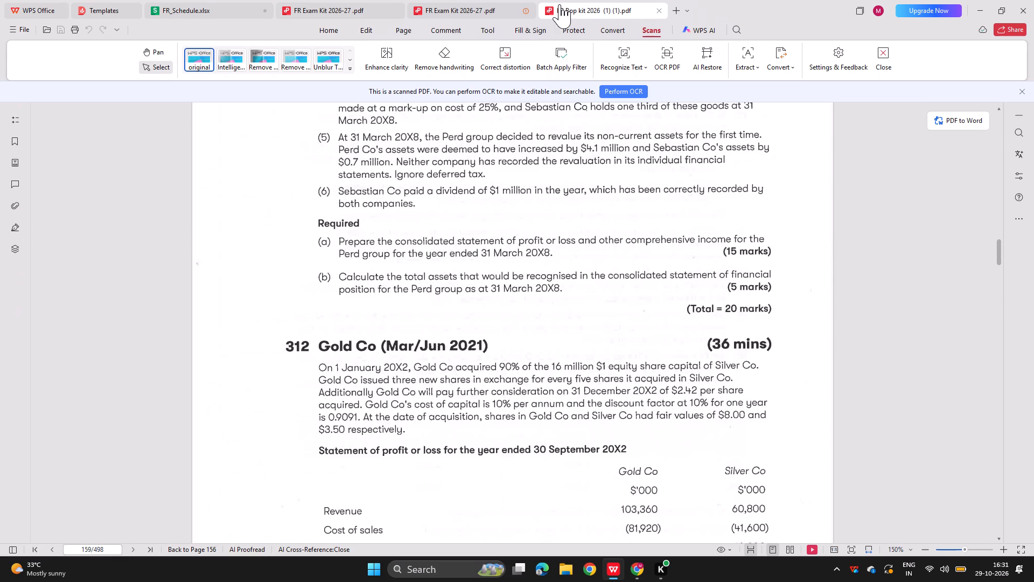
{"action": "scroll", "coordinate": [473, 261], "scroll_direction": "up", "scroll_amount": 19}
{"action": "scroll", "coordinate": [473, 261], "scroll_direction": "up", "scroll_amount": 5}
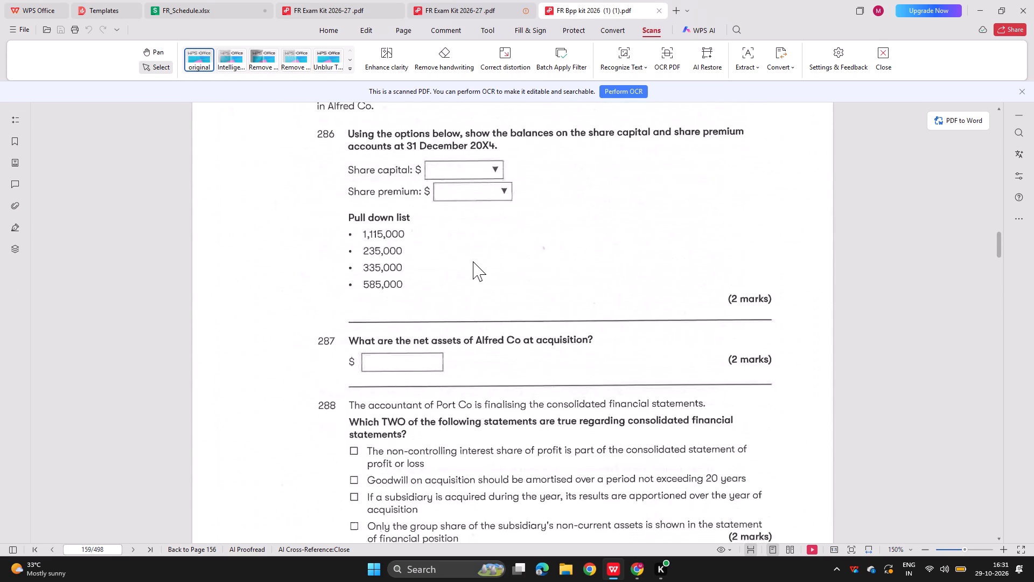
{"action": "scroll", "coordinate": [473, 261], "scroll_direction": "up", "scroll_amount": 12}
{"action": "scroll", "coordinate": [473, 261], "scroll_direction": "down", "scroll_amount": 3}
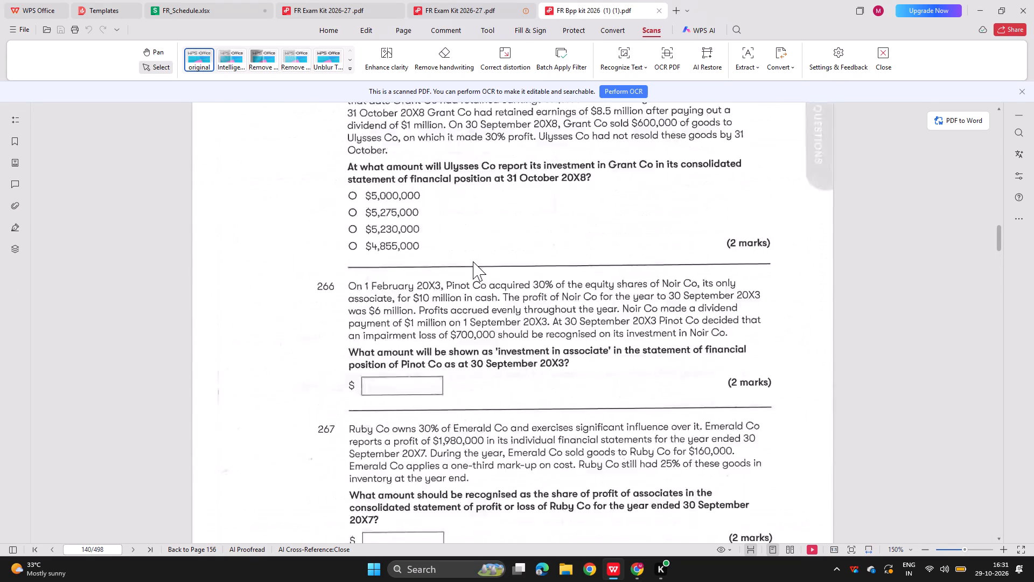
{"action": "scroll", "coordinate": [473, 261], "scroll_direction": "down", "scroll_amount": 10}
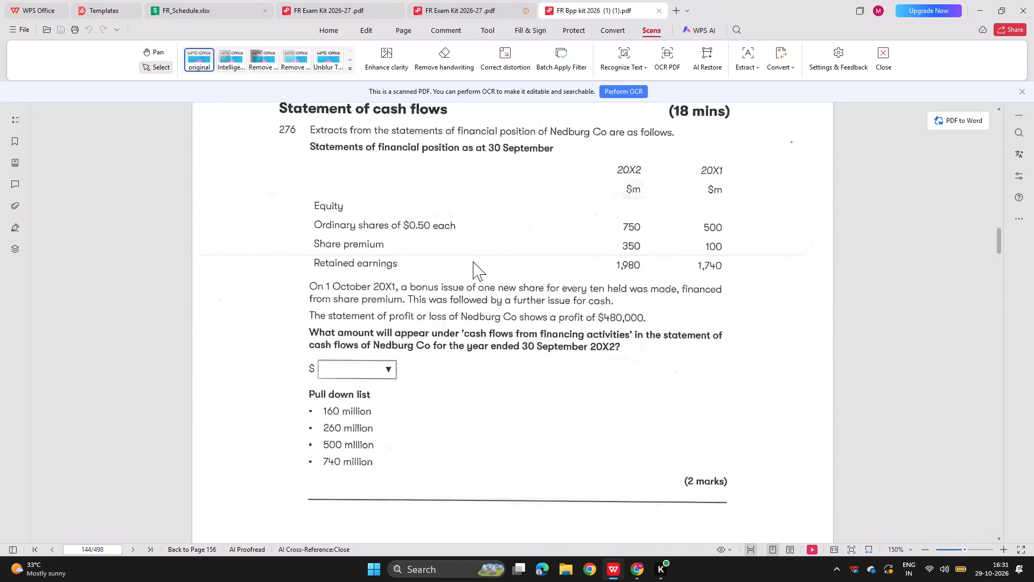
{"action": "scroll", "coordinate": [473, 261], "scroll_direction": "down", "scroll_amount": 9}
Browse back through the BPP kit's interpretation questions, past Plundell Co and Treats Co, to 227 Woodbank Co.
{"action": "scroll", "coordinate": [473, 261], "scroll_direction": "up", "scroll_amount": 1}
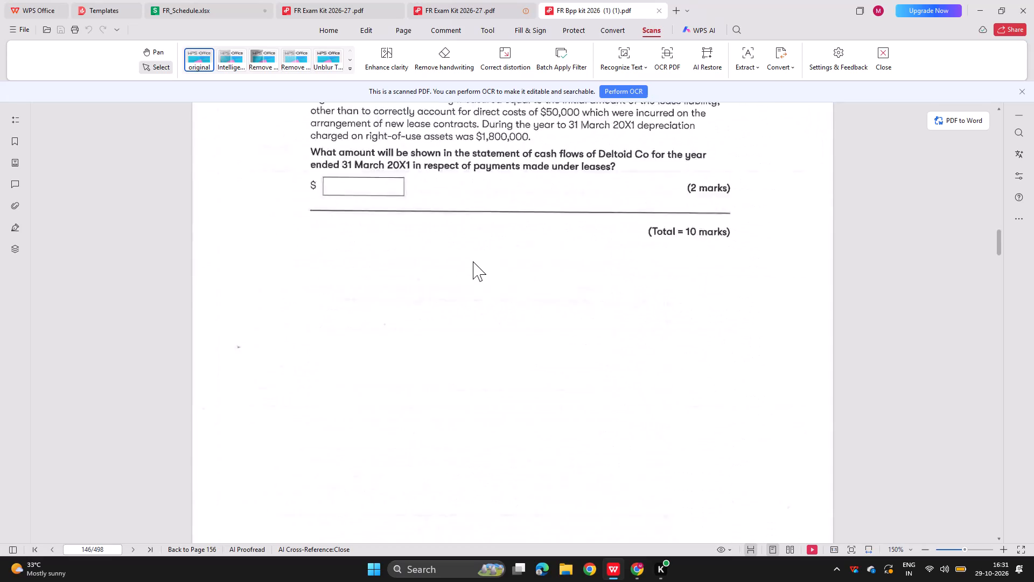
{"action": "scroll", "coordinate": [473, 261], "scroll_direction": "up", "scroll_amount": 3}
{"action": "scroll", "coordinate": [473, 261], "scroll_direction": "up", "scroll_amount": 20}
{"action": "scroll", "coordinate": [473, 261], "scroll_direction": "up", "scroll_amount": 20}
{"action": "scroll", "coordinate": [473, 261], "scroll_direction": "up", "scroll_amount": 20}
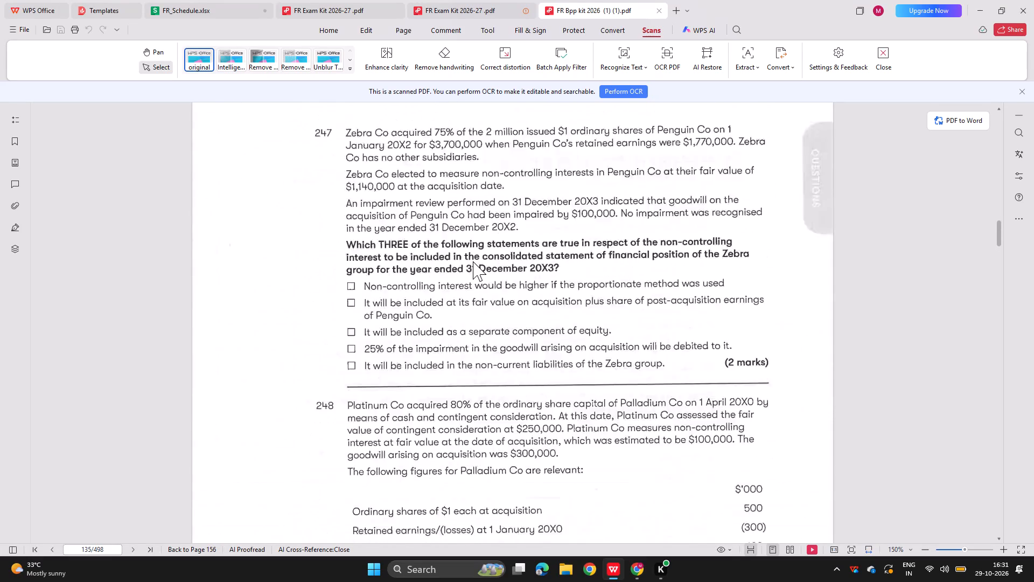
{"action": "scroll", "coordinate": [473, 261], "scroll_direction": "up", "scroll_amount": 20}
{"action": "scroll", "coordinate": [473, 261], "scroll_direction": "up", "scroll_amount": 20}
{"action": "scroll", "coordinate": [473, 261], "scroll_direction": "up", "scroll_amount": 20}
{"action": "scroll", "coordinate": [473, 261], "scroll_direction": "up", "scroll_amount": 1}
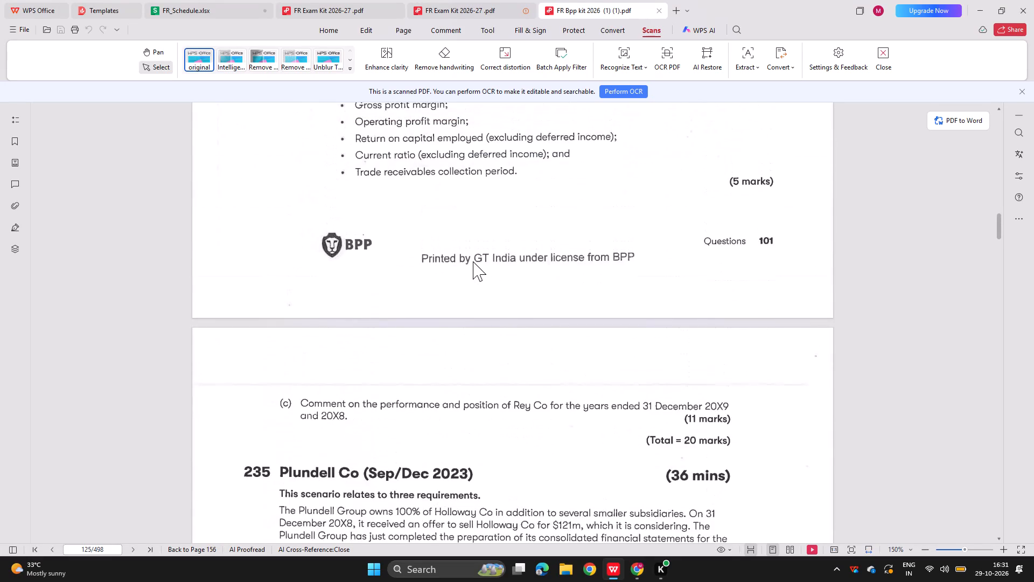
{"action": "scroll", "coordinate": [473, 261], "scroll_direction": "up", "scroll_amount": 6}
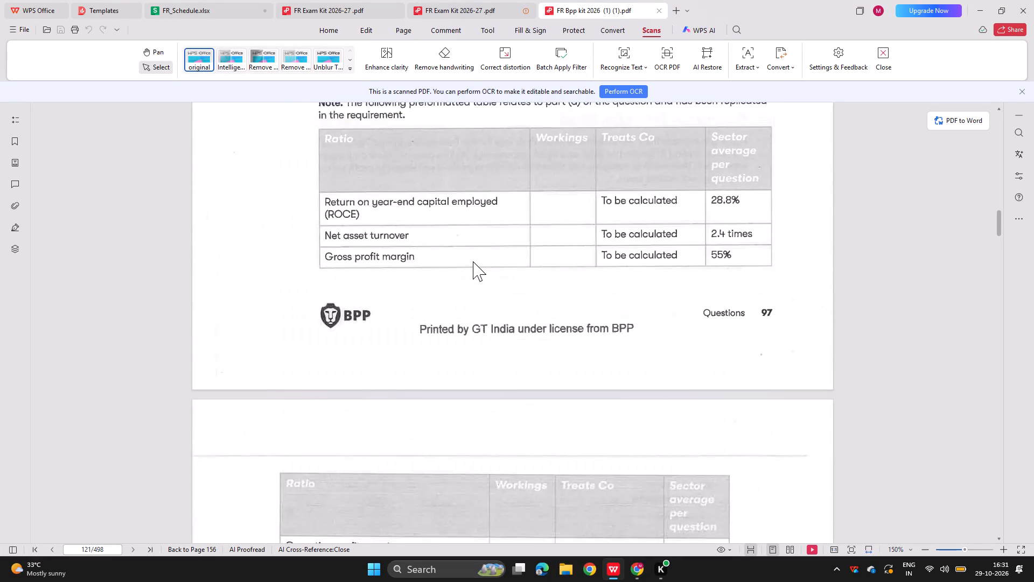
{"action": "scroll", "coordinate": [473, 261], "scroll_direction": "up", "scroll_amount": 3}
{"action": "scroll", "coordinate": [473, 261], "scroll_direction": "up", "scroll_amount": 20}
{"action": "scroll", "coordinate": [473, 261], "scroll_direction": "up", "scroll_amount": 10}
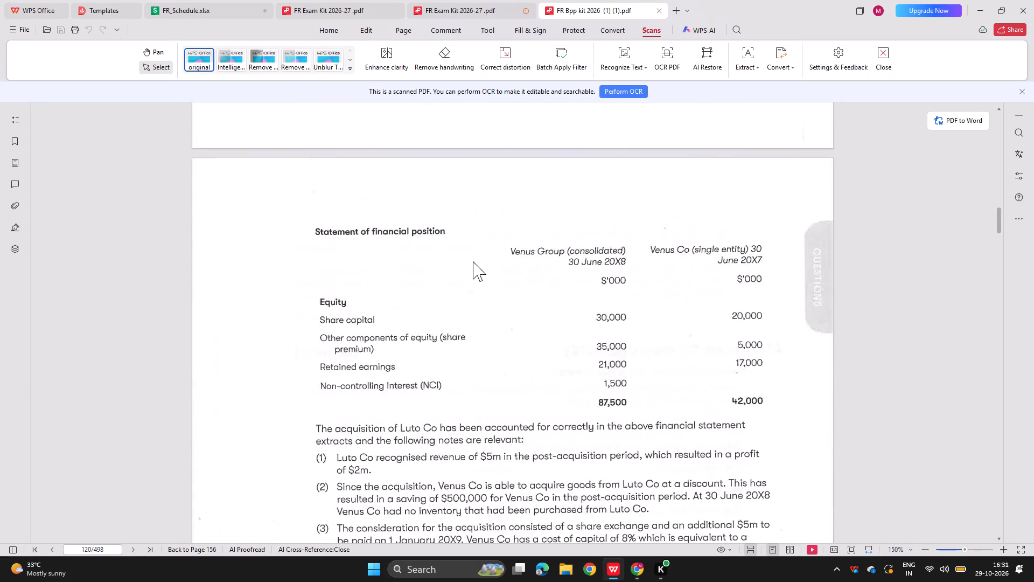
{"action": "scroll", "coordinate": [473, 261], "scroll_direction": "up", "scroll_amount": 20}
{"action": "scroll", "coordinate": [473, 261], "scroll_direction": "up", "scroll_amount": 19}
{"action": "scroll", "coordinate": [473, 261], "scroll_direction": "right", "scroll_amount": 2}
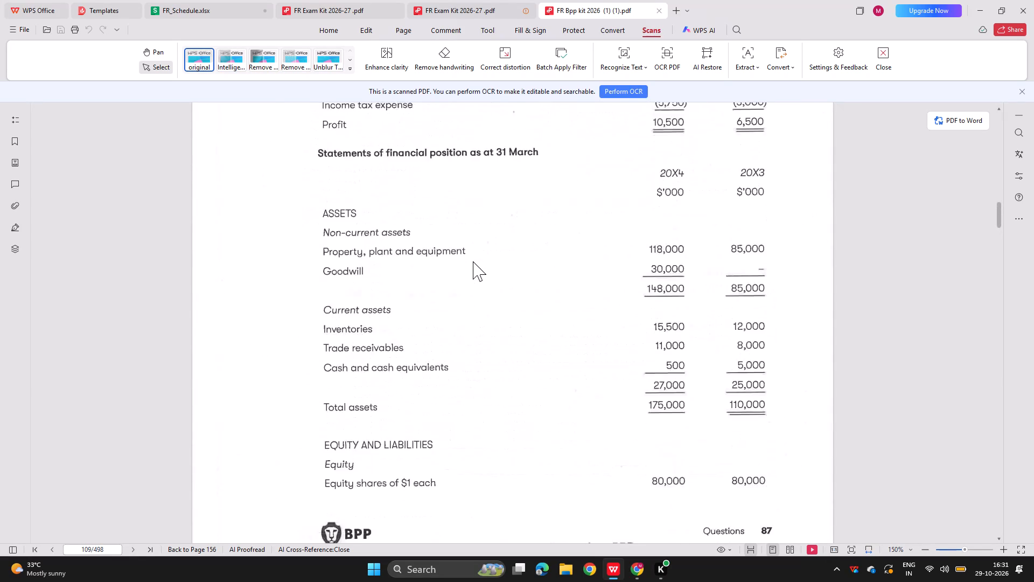
{"action": "scroll", "coordinate": [473, 261], "scroll_direction": "right", "scroll_amount": 1}
{"action": "scroll", "coordinate": [473, 261], "scroll_direction": "up", "scroll_amount": 2}
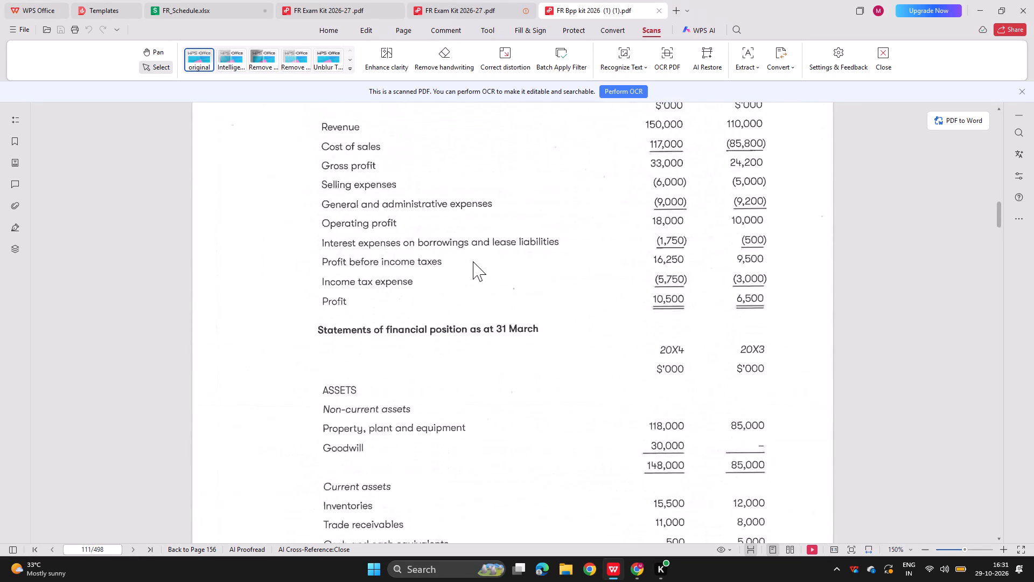
{"action": "scroll", "coordinate": [473, 261], "scroll_direction": "up", "scroll_amount": 2}
{"action": "scroll", "coordinate": [473, 261], "scroll_direction": "down", "scroll_amount": 1}
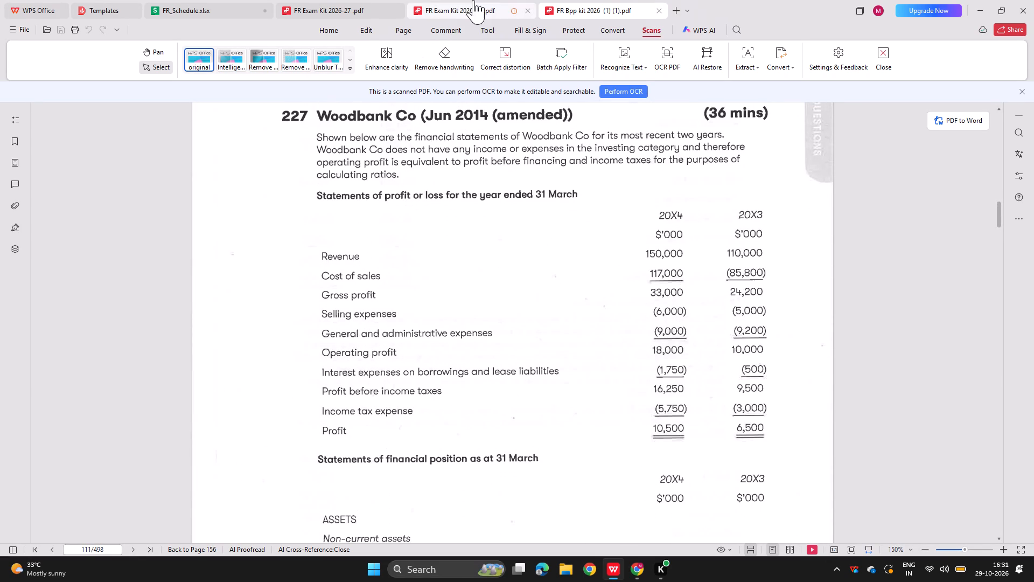
Create a blank text document and enter the heading "Woodbank co:" with a new line below it.
{"action": "left_click", "coordinate": [676, 11]}
{"action": "left_click", "coordinate": [710, 103]}
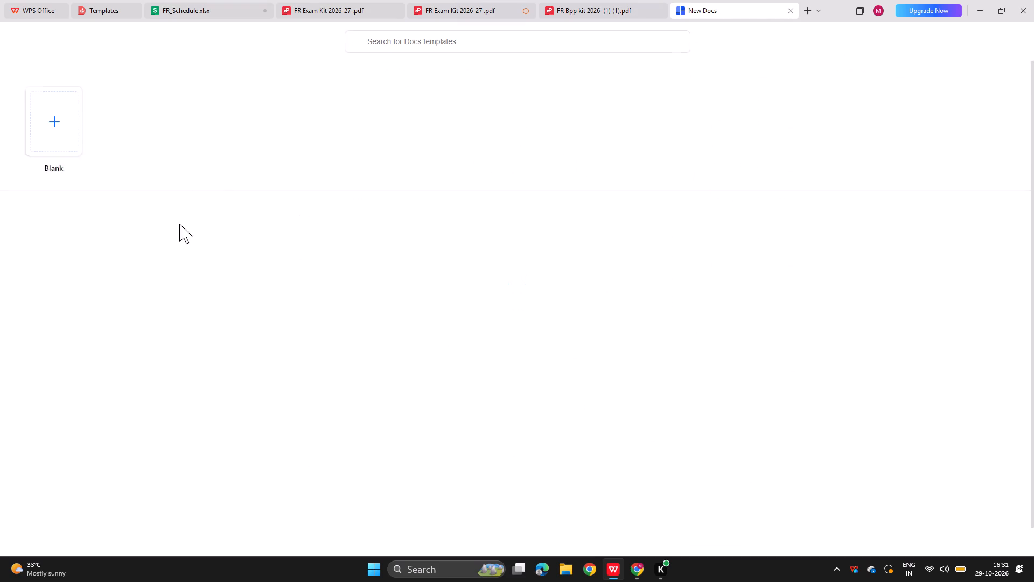
{"action": "left_click", "coordinate": [44, 106]}
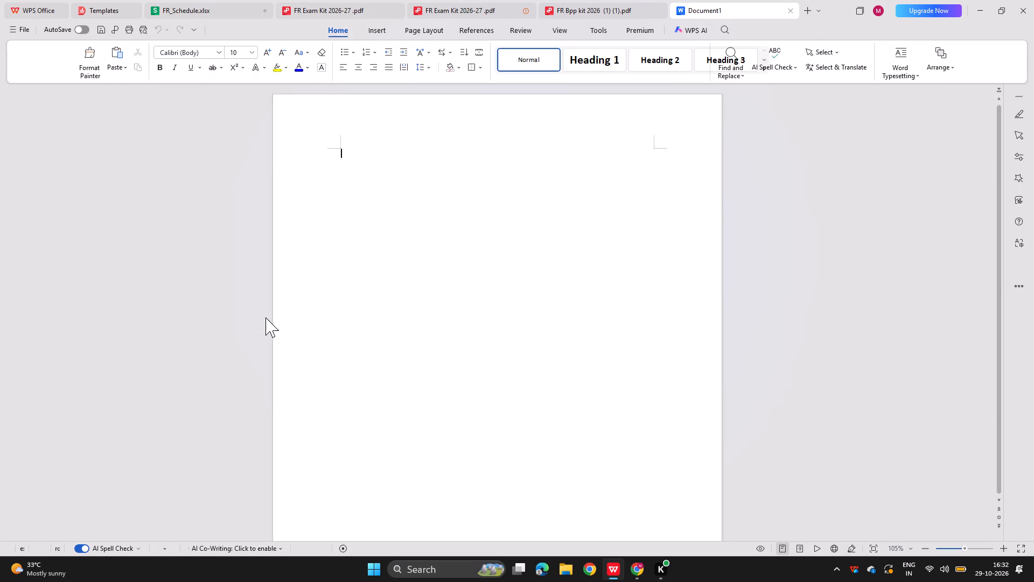
{"action": "scroll", "coordinate": [425, 267], "scroll_direction": "up", "scroll_amount": 2}
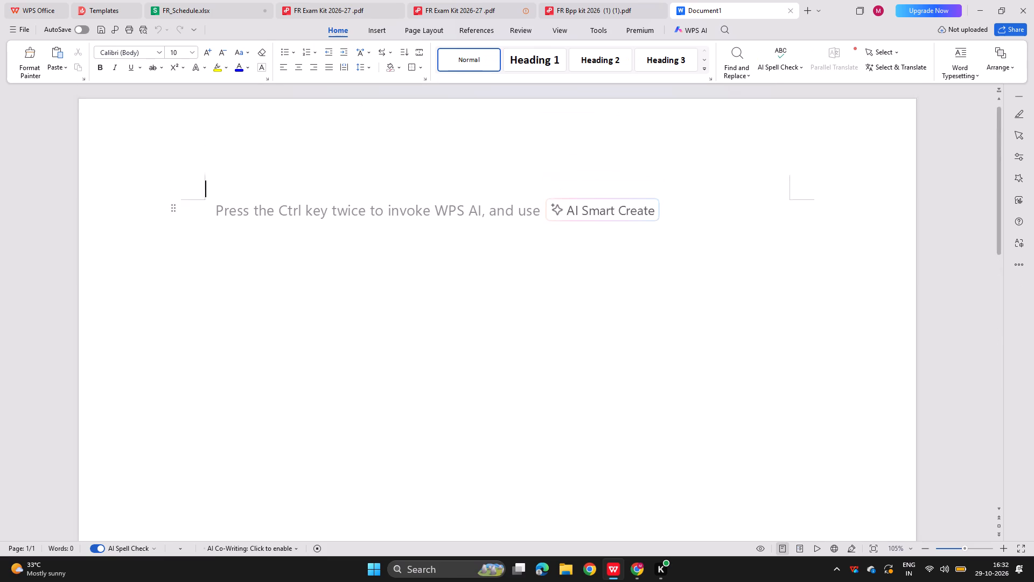
{"action": "scroll", "coordinate": [425, 267], "scroll_direction": "up", "scroll_amount": 1}
{"action": "type", "text": "woodbank co"}
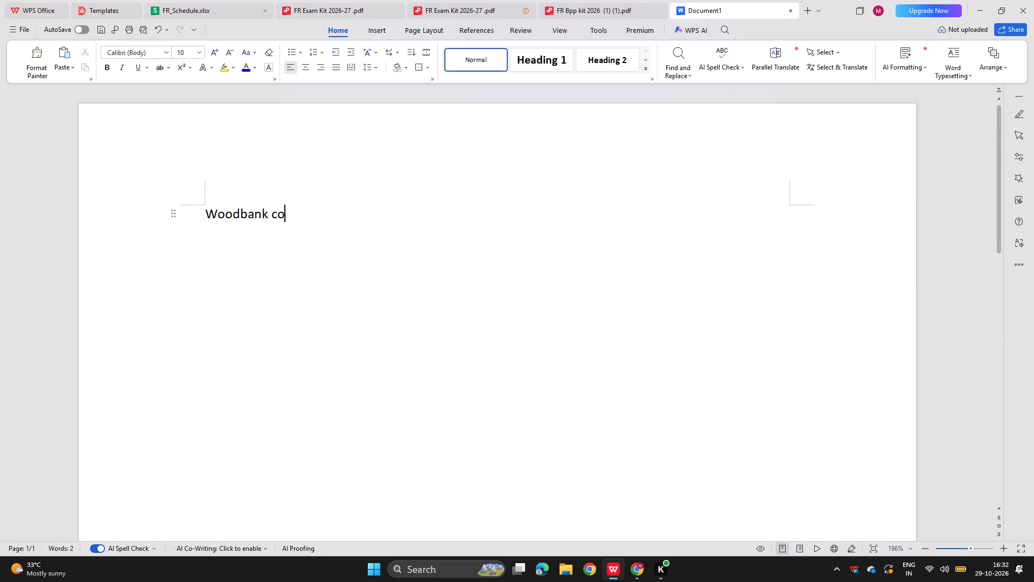
{"action": "key", "text": "shift+colon"}
{"action": "key", "text": "Return"}
Open the recent file 227 Woodbank co.docx and look over its ratio table and written analysis.
{"action": "left_click", "coordinate": [18, 2]}
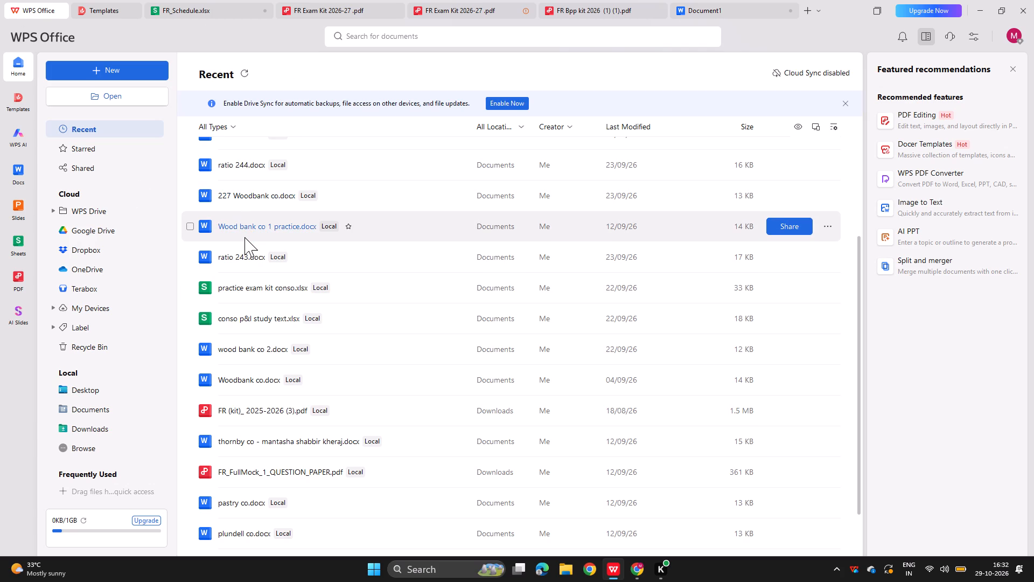
{"action": "double_click", "coordinate": [250, 202]}
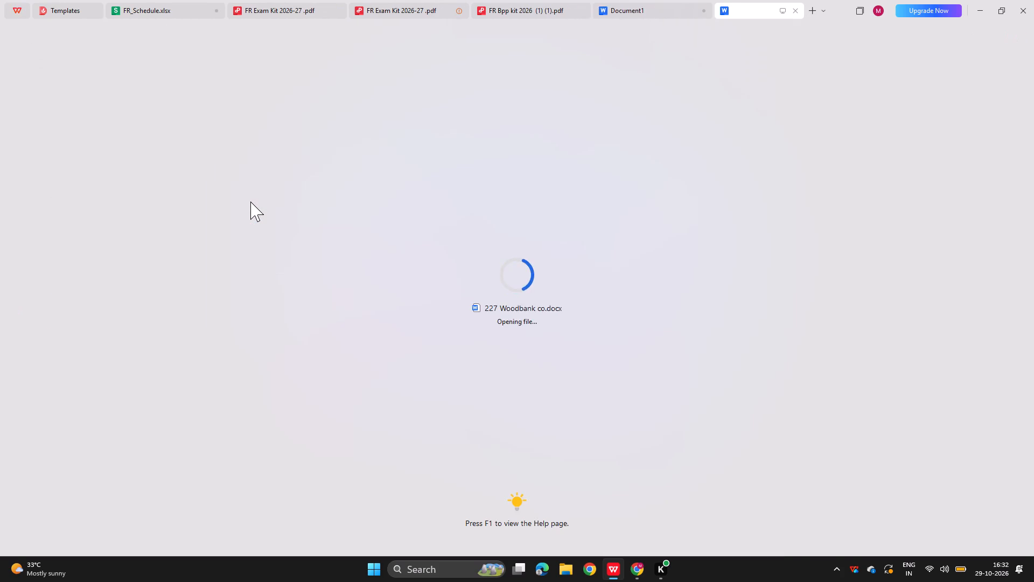
{"action": "scroll", "coordinate": [248, 309], "scroll_direction": "down", "scroll_amount": 6}
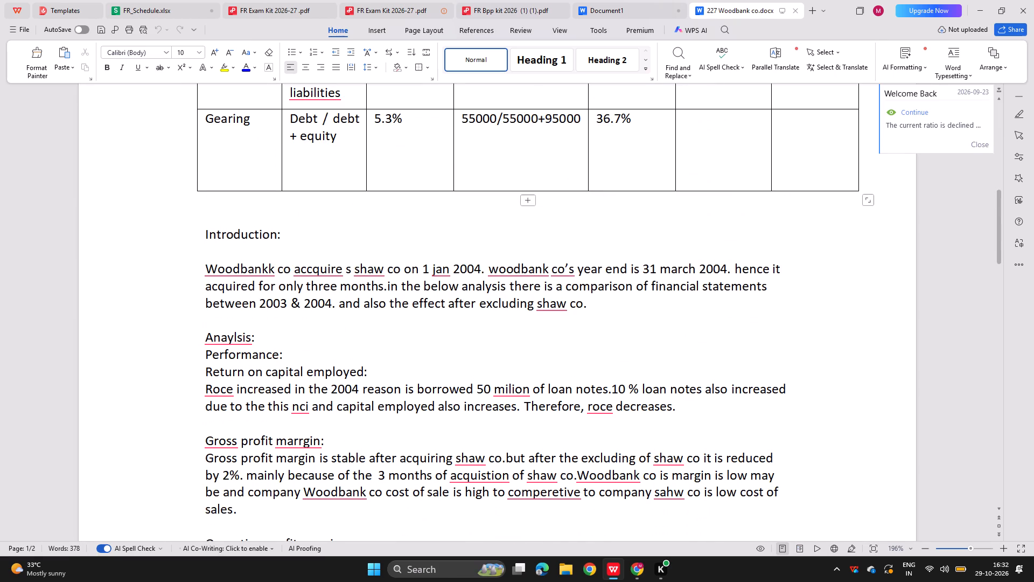
{"action": "scroll", "coordinate": [248, 309], "scroll_direction": "down", "scroll_amount": 10}
{"action": "scroll", "coordinate": [248, 309], "scroll_direction": "up", "scroll_amount": 2}
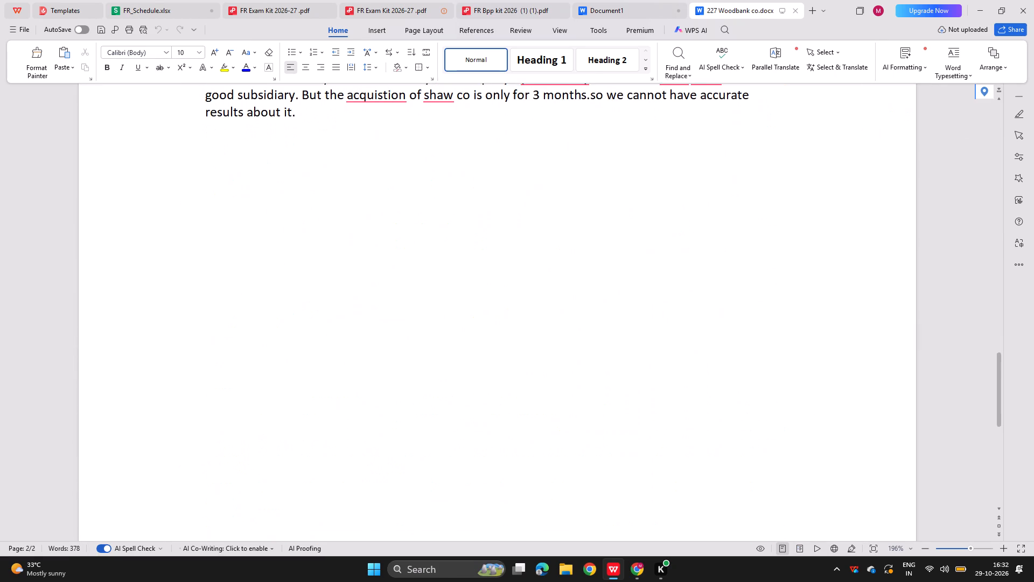
{"action": "scroll", "coordinate": [248, 309], "scroll_direction": "up", "scroll_amount": 12}
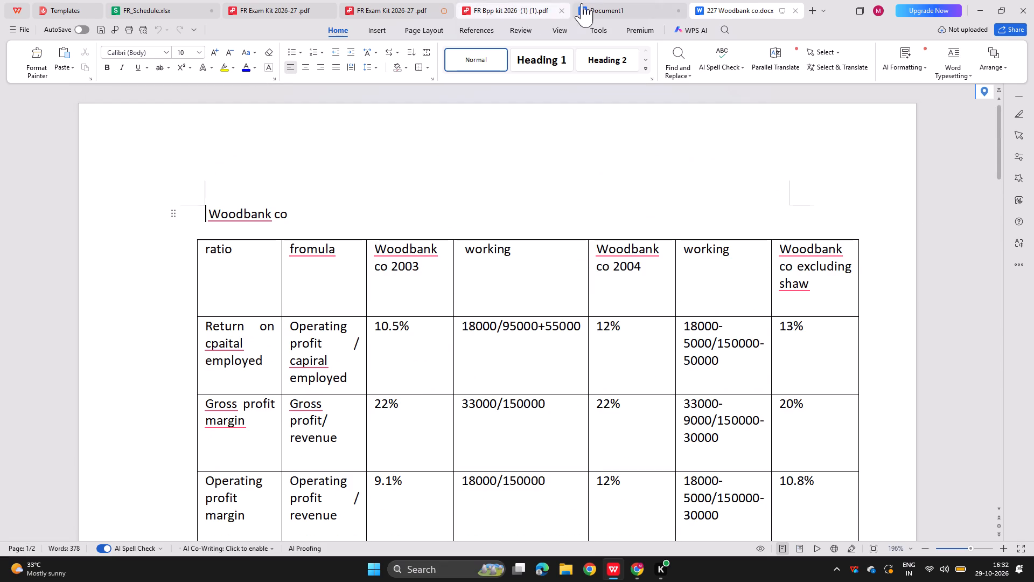
Return to the BPP kit and read through 227 Woodbank Co's financial statements, Shaw Co notes and requirements (a) and (b).
{"action": "left_click", "coordinate": [588, 3]}
{"action": "left_click", "coordinate": [509, 5]}
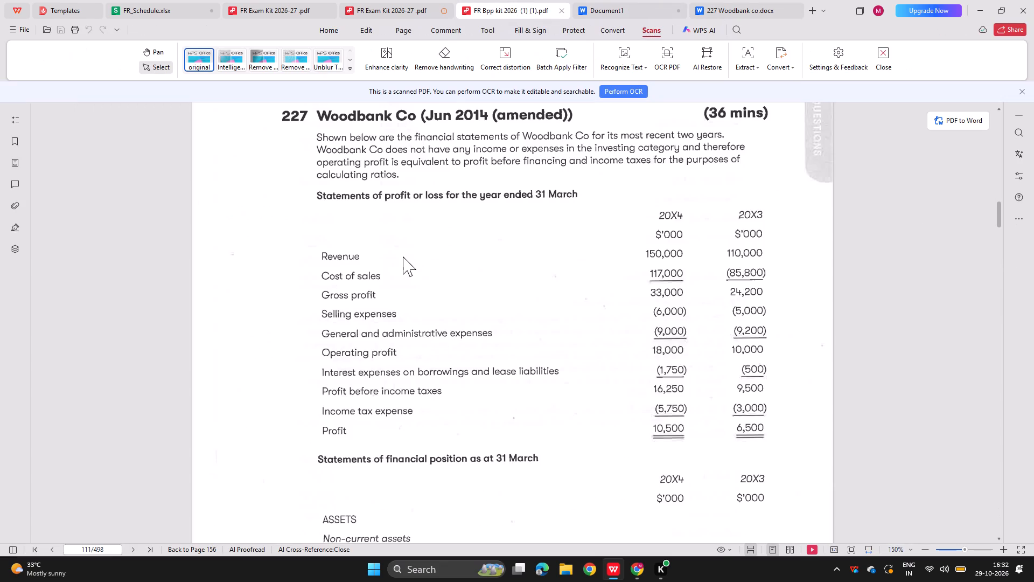
{"action": "scroll", "coordinate": [403, 257], "scroll_direction": "down", "scroll_amount": 5}
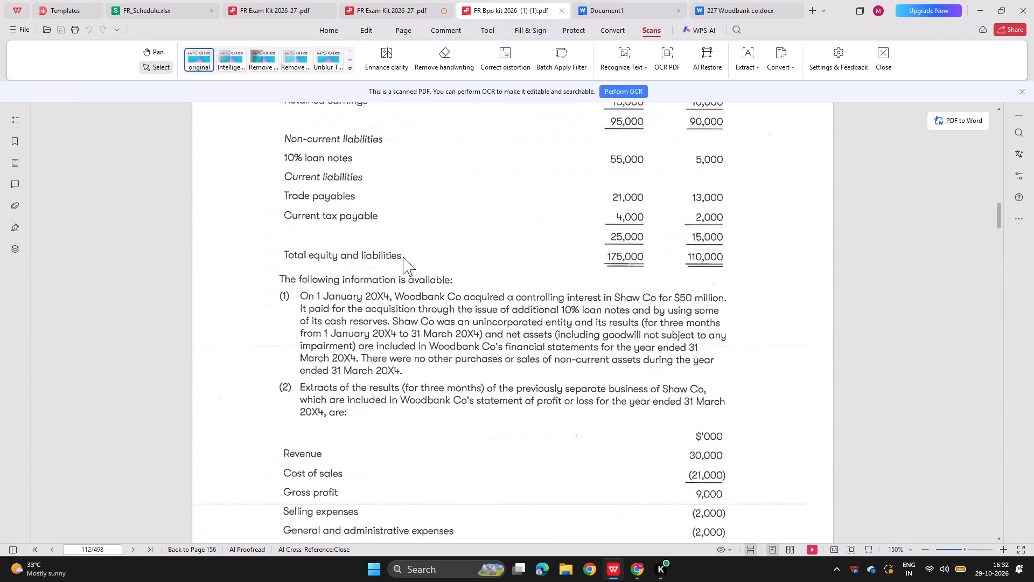
{"action": "scroll", "coordinate": [403, 257], "scroll_direction": "down", "scroll_amount": 3}
{"action": "scroll", "coordinate": [341, 398], "scroll_direction": "down", "scroll_amount": 1}
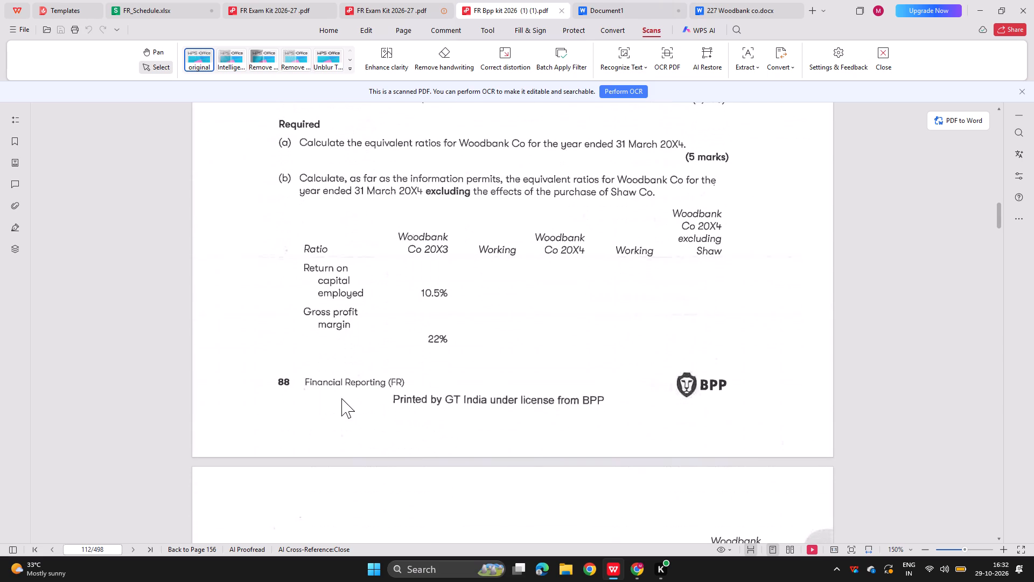
{"action": "scroll", "coordinate": [341, 398], "scroll_direction": "down", "scroll_amount": 2}
Compare the ratio table layout in 227 Woodbank co.docx with the ratio table and requirements in the BPP kit.
{"action": "left_click", "coordinate": [705, 5]}
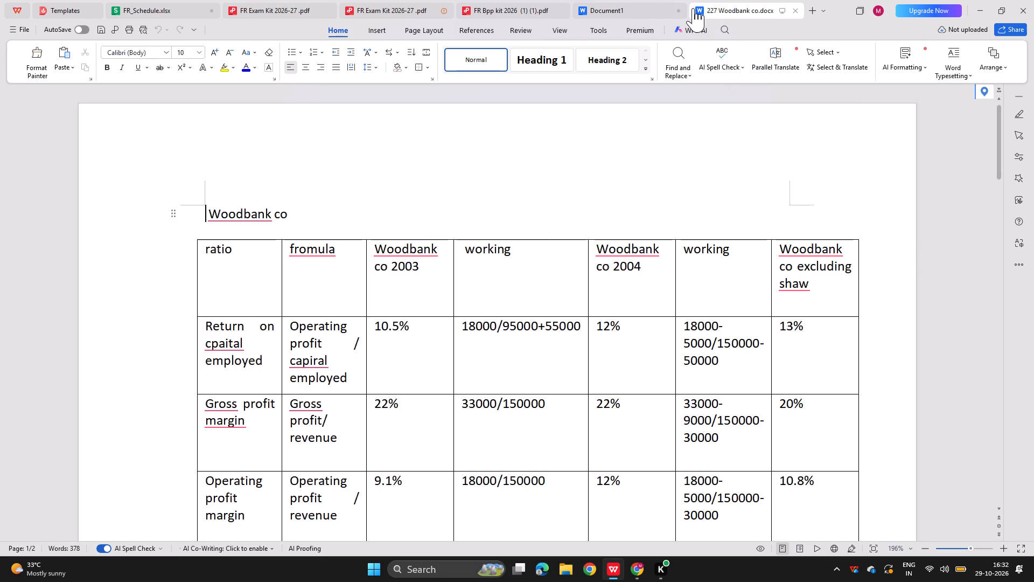
{"action": "left_click", "coordinate": [618, 3]}
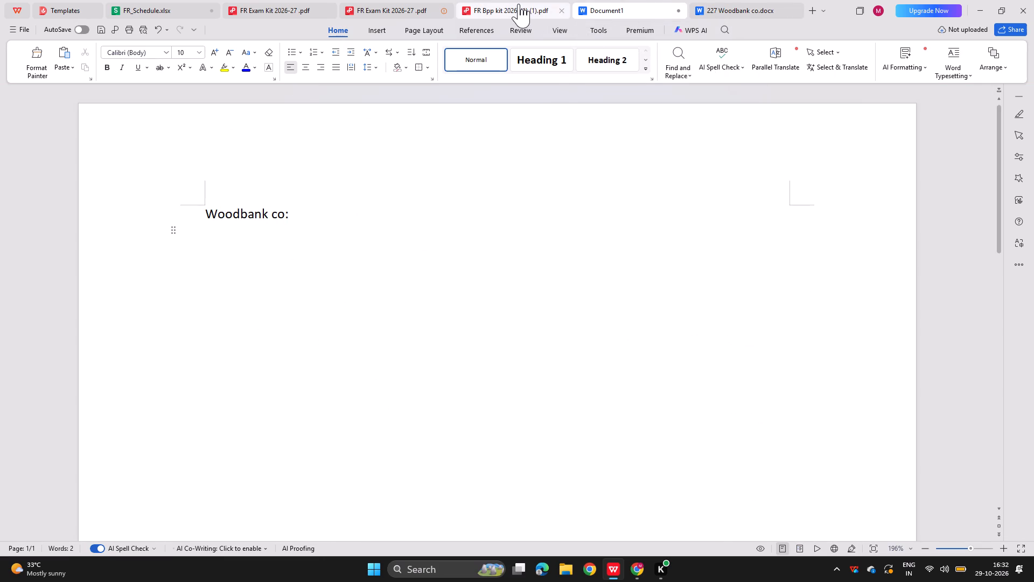
{"action": "left_click", "coordinate": [519, 4]}
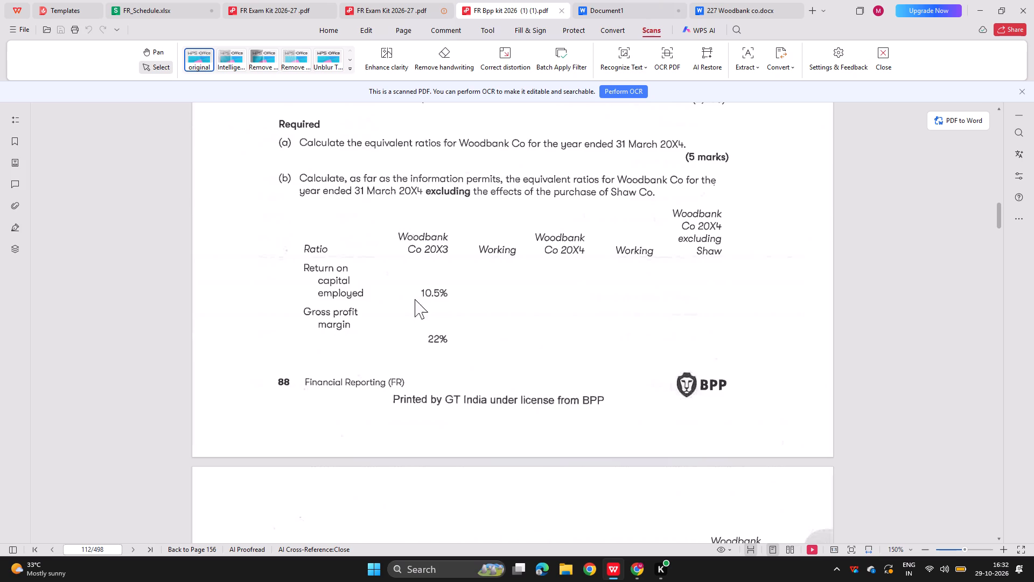
{"action": "left_click", "coordinate": [722, 12]}
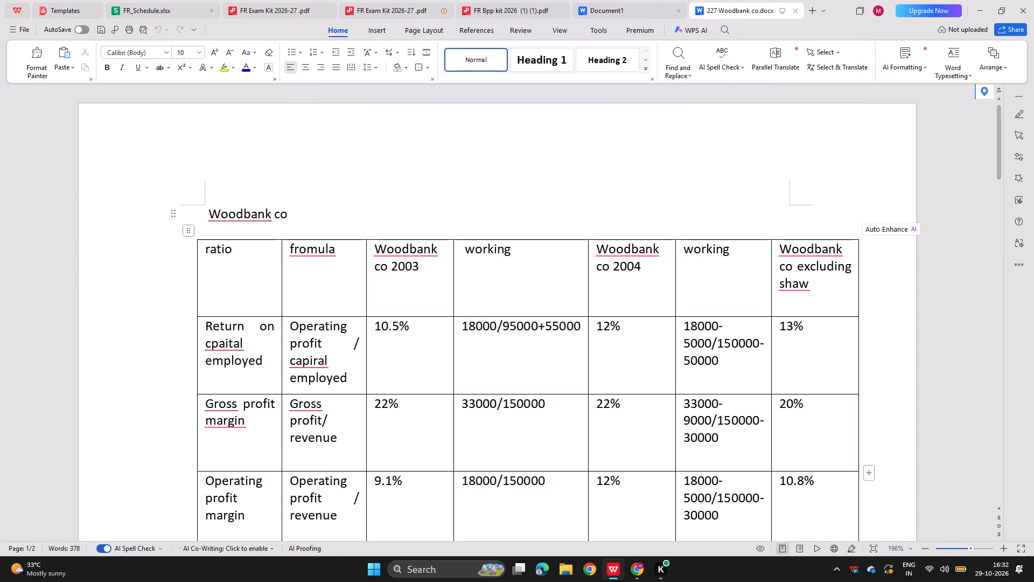
{"action": "scroll", "coordinate": [472, 277], "scroll_direction": "down", "scroll_amount": 1}
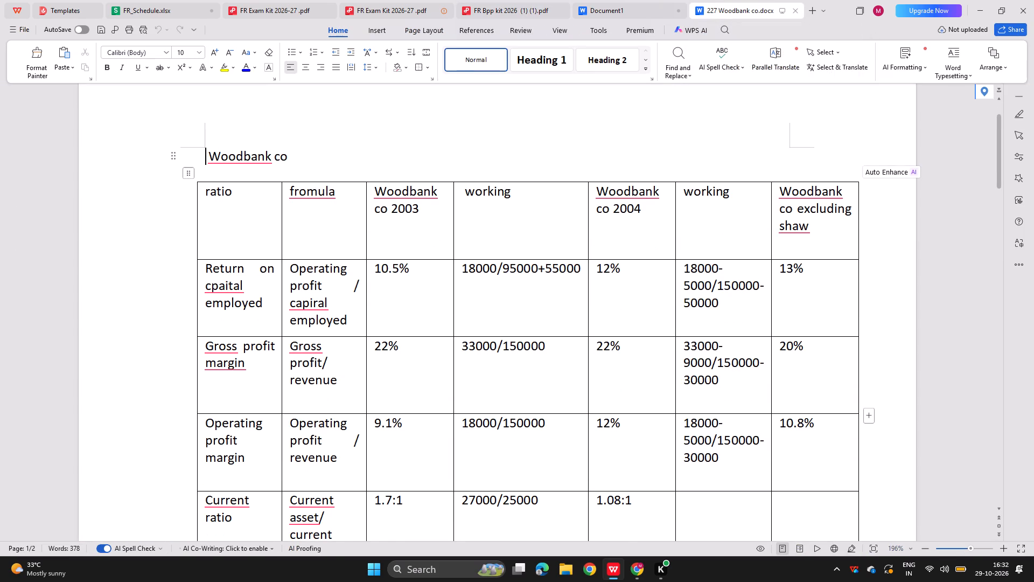
{"action": "scroll", "coordinate": [214, 379], "scroll_direction": "down", "scroll_amount": 2}
{"action": "scroll", "coordinate": [254, 345], "scroll_direction": "down", "scroll_amount": 1}
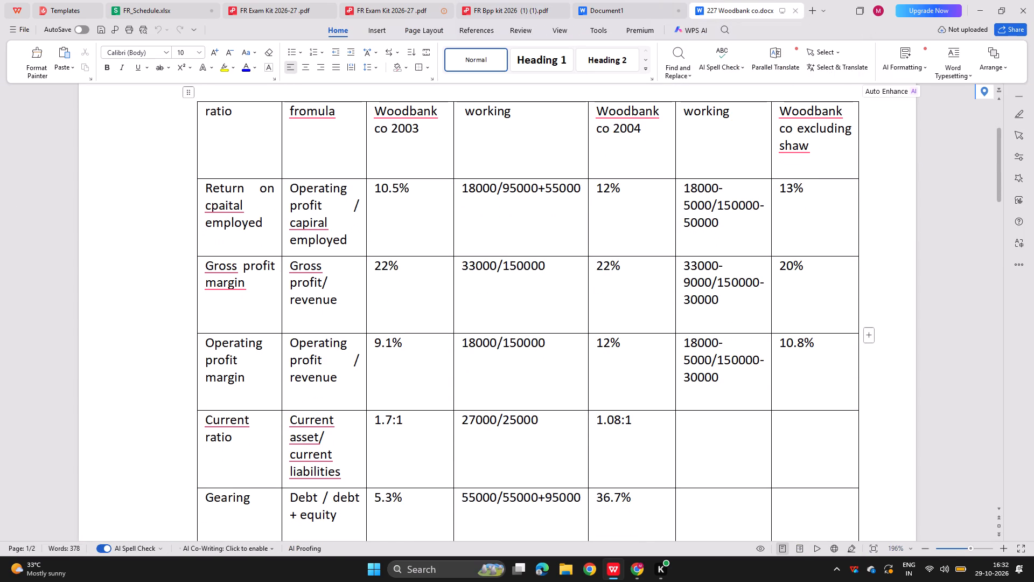
{"action": "scroll", "coordinate": [254, 345], "scroll_direction": "down", "scroll_amount": 2}
{"action": "left_click", "coordinate": [539, 1]}
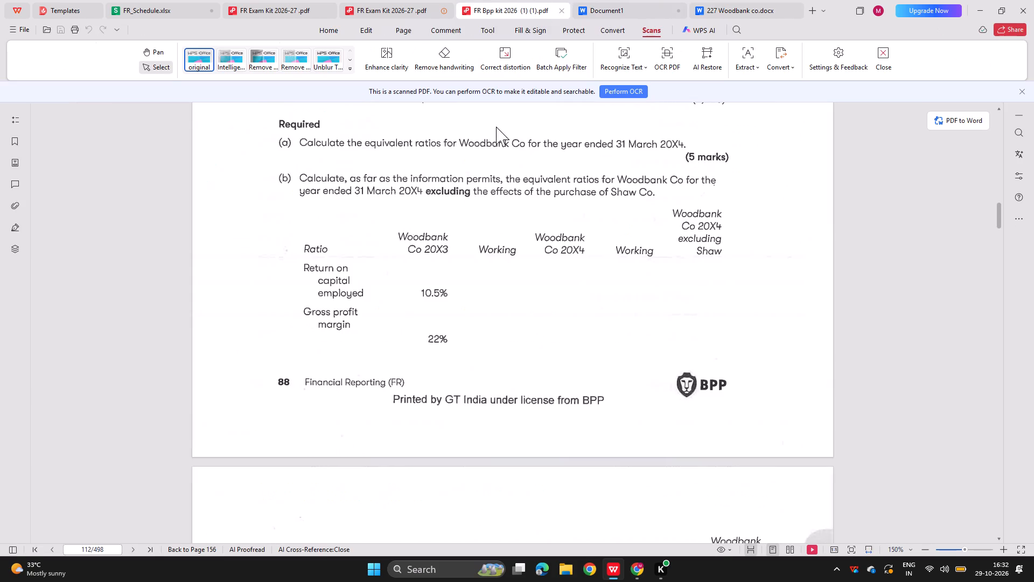
{"action": "scroll", "coordinate": [469, 247], "scroll_direction": "down", "scroll_amount": 1}
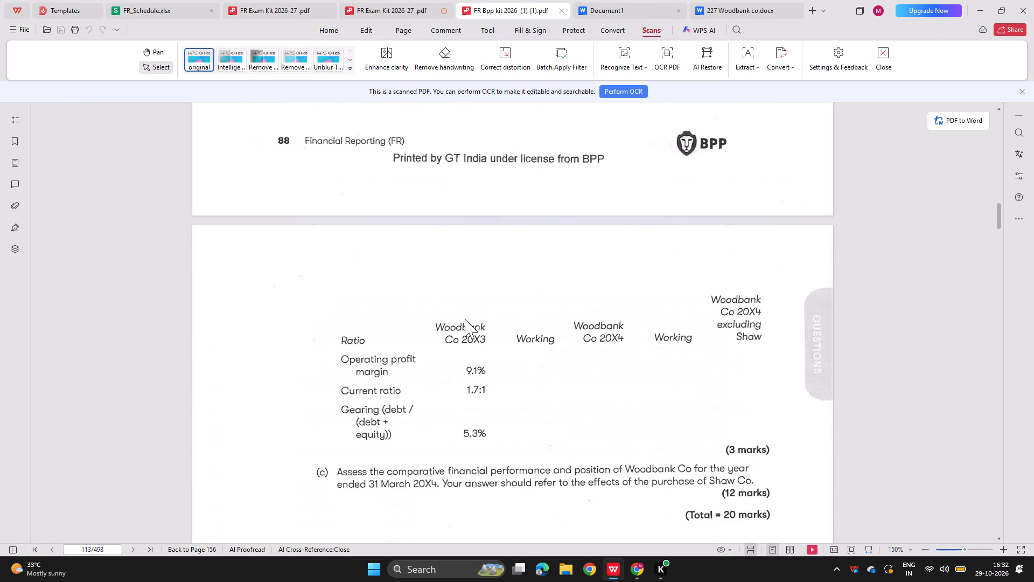
{"action": "scroll", "coordinate": [465, 319], "scroll_direction": "up", "scroll_amount": 1}
In Document1, insert a table of six rows and seven columns under the heading and enlarge it to columns about 0.95 in wide.
{"action": "left_click", "coordinate": [622, 7]}
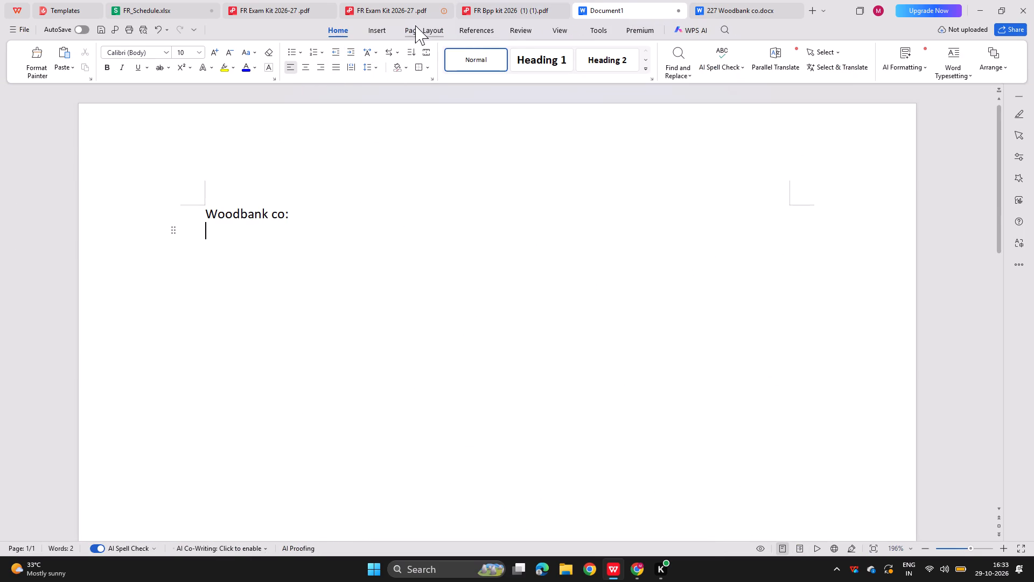
{"action": "left_click", "coordinate": [378, 24]}
{"action": "left_click", "coordinate": [288, 52]}
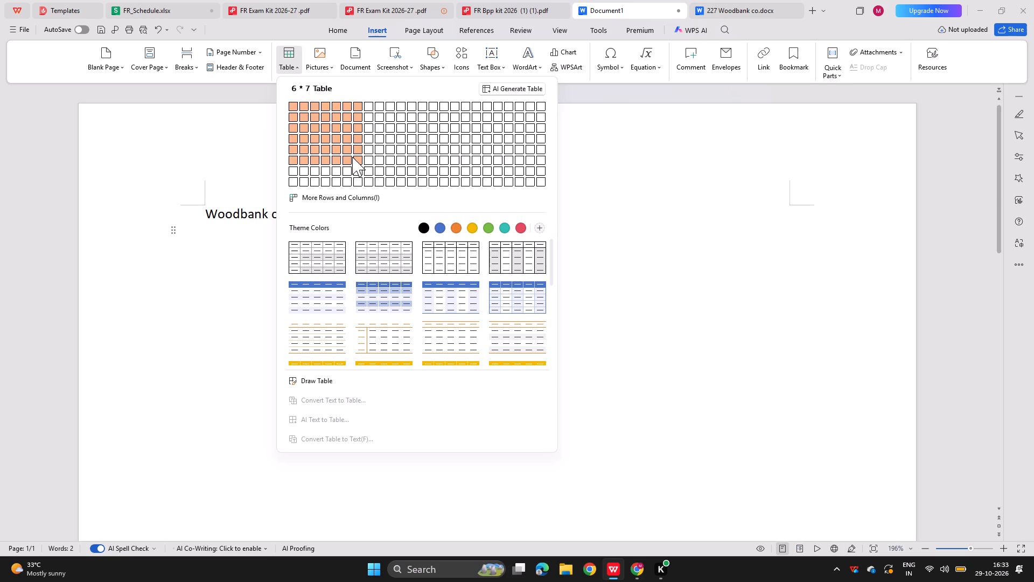
{"action": "key", "text": "Return"}
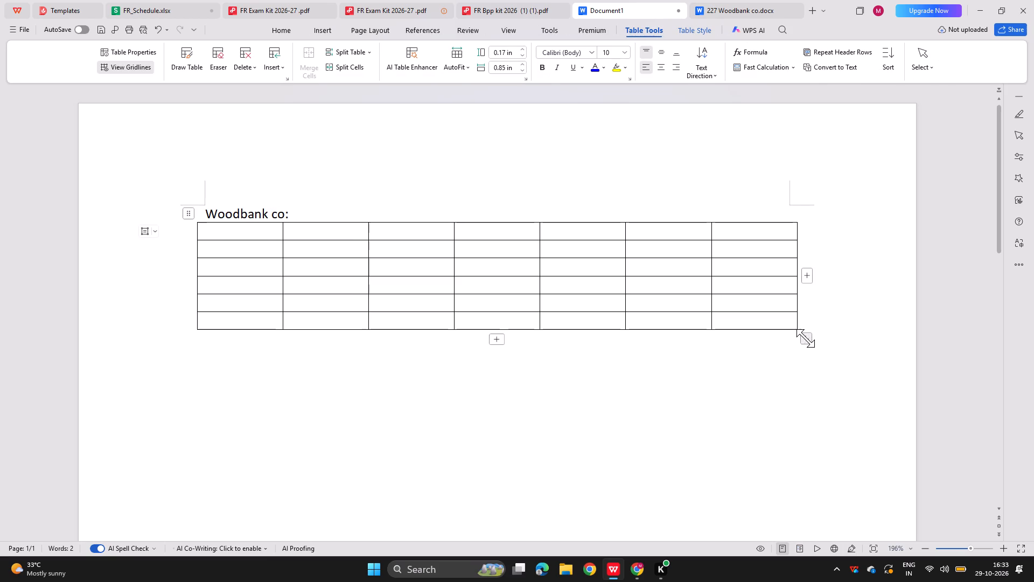
{"action": "left_click_drag", "start_coordinate": [805, 337], "coordinate": [840, 492]}
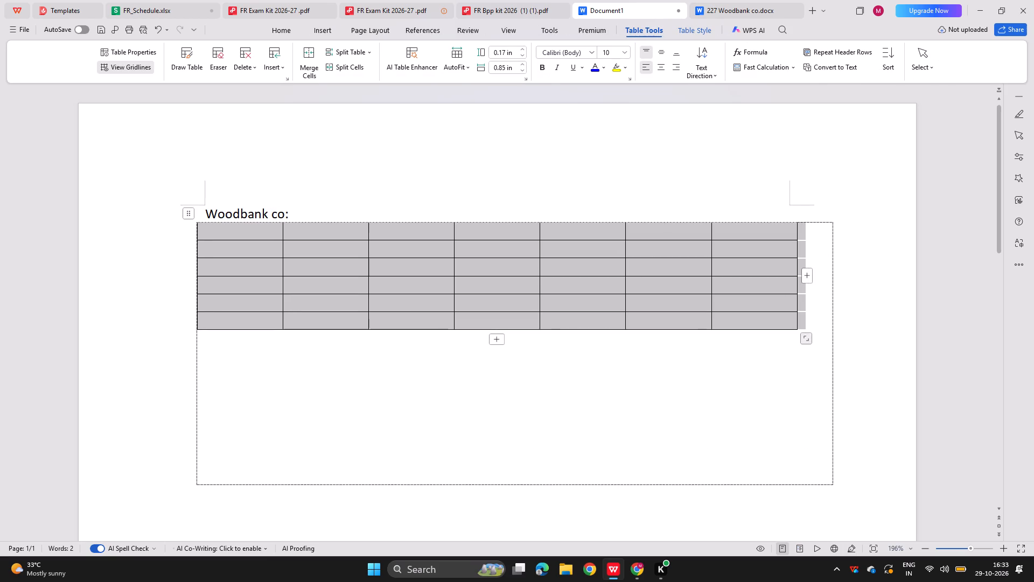
{"action": "left_click_drag", "start_coordinate": [840, 492], "coordinate": [880, 403]}
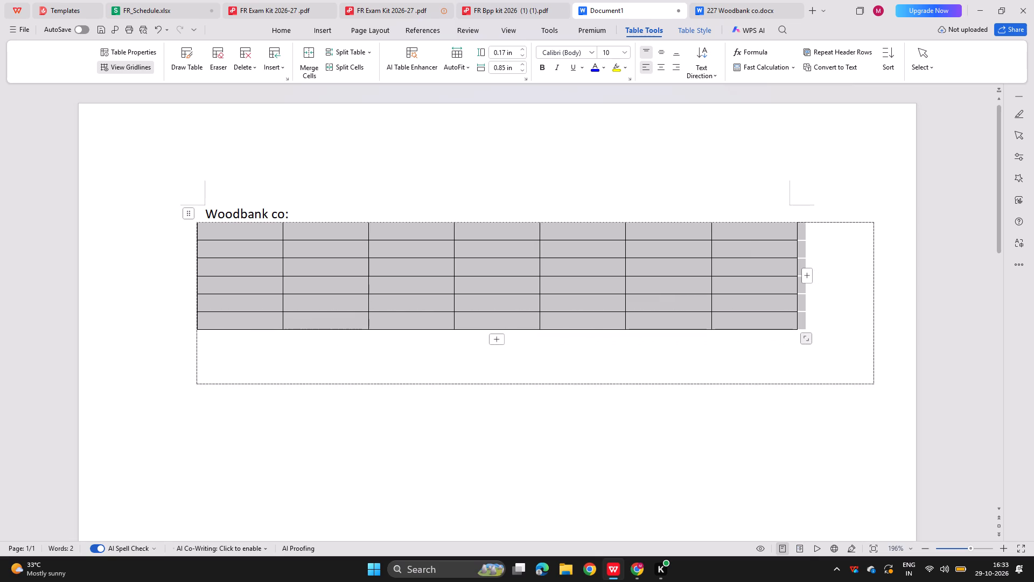
{"action": "left_click_drag", "start_coordinate": [880, 403], "coordinate": [881, 417]}
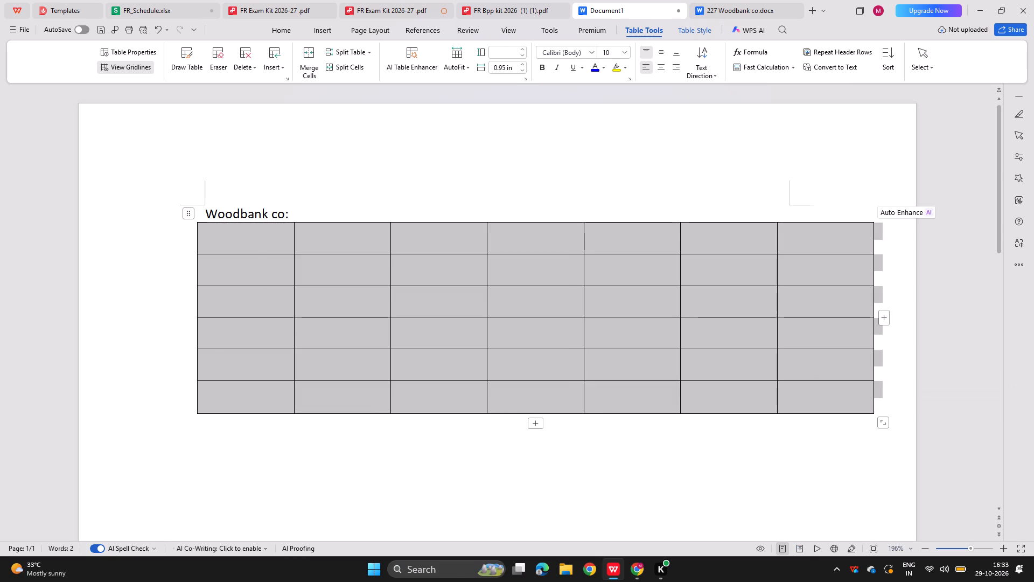
{"action": "left_click", "coordinate": [250, 233]}
Add two new lines between the "Woodbank co:" heading and the table, and enter the part label "A)" directly above the table.
{"action": "left_click", "coordinate": [309, 217]}
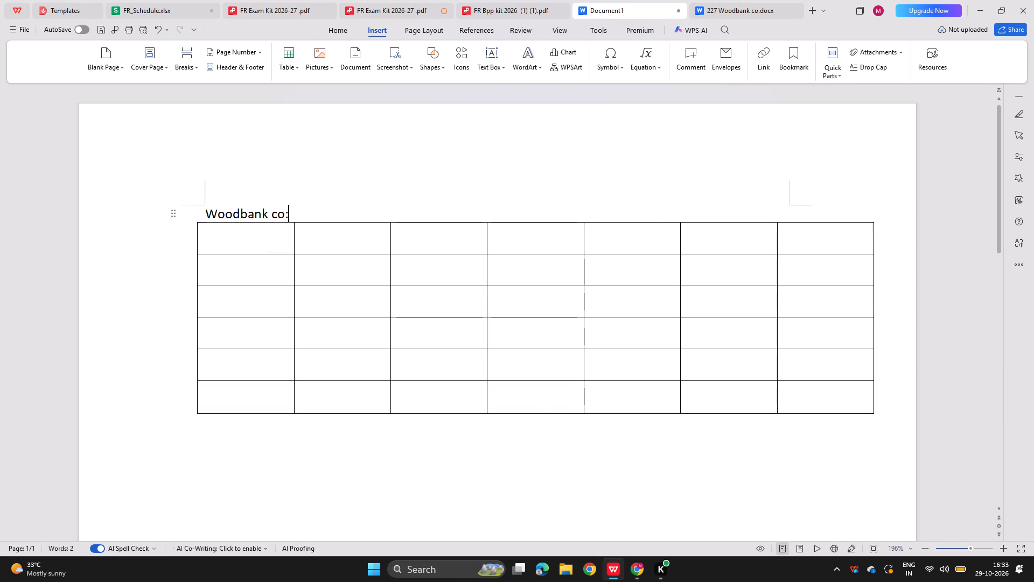
{"action": "key", "text": "Return"}
{"action": "key", "text": "Return"}
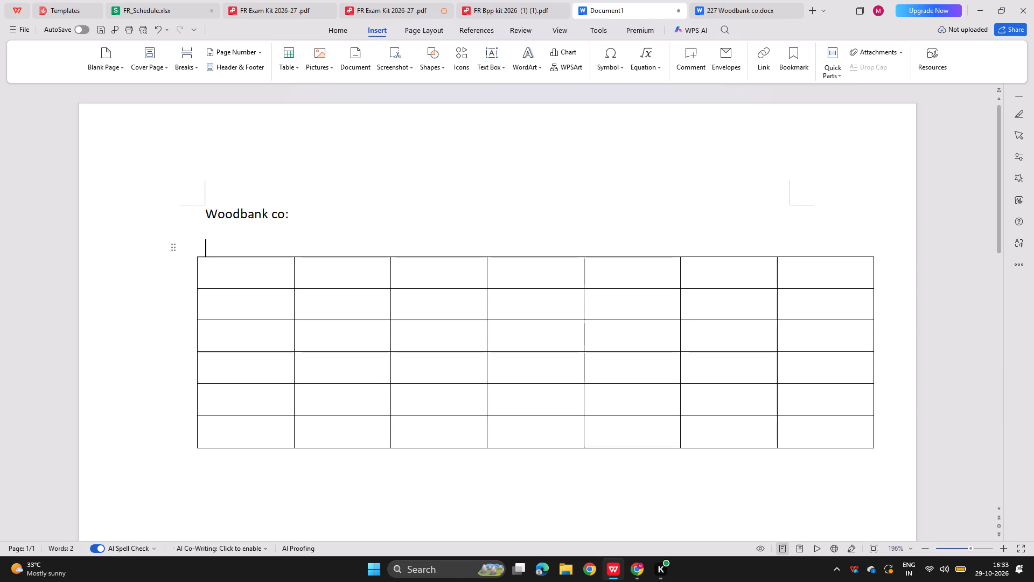
{"action": "type", "text": "SA"}
{"action": "key", "text": "BackSpace"}
{"action": "key", "text": "BackSpace"}
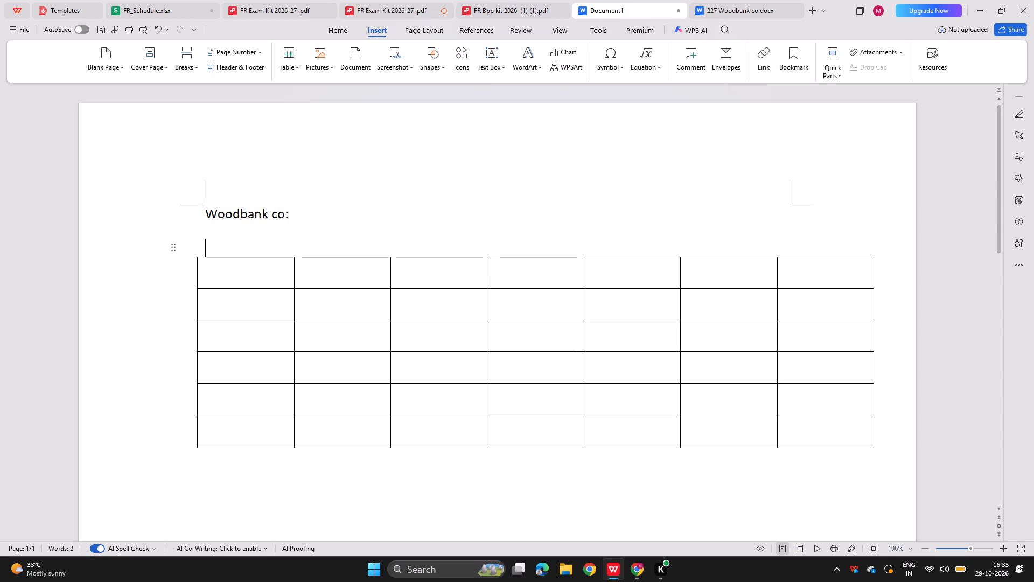
{"action": "type", "text": "A)"}
{"action": "key", "text": "space"}
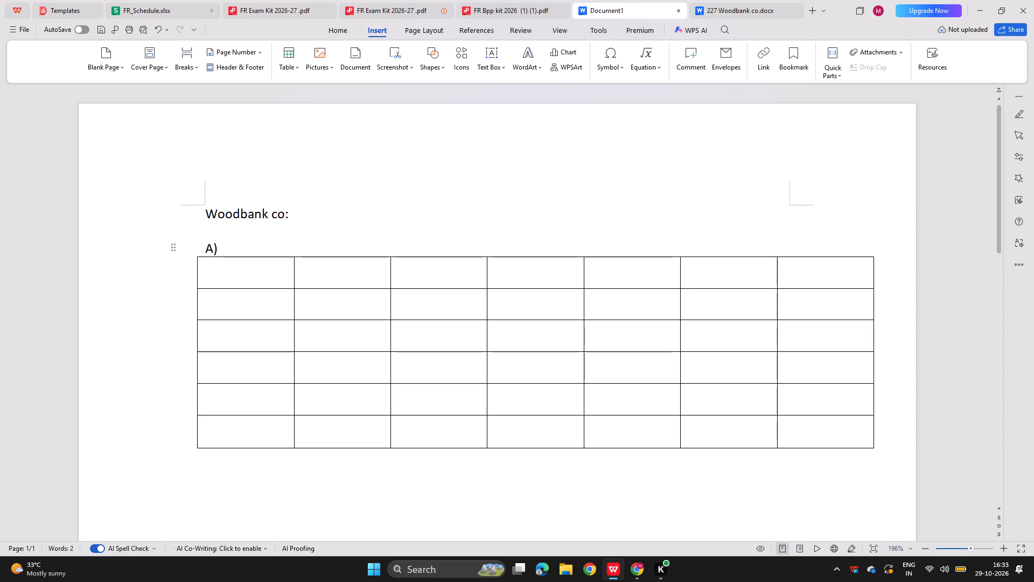
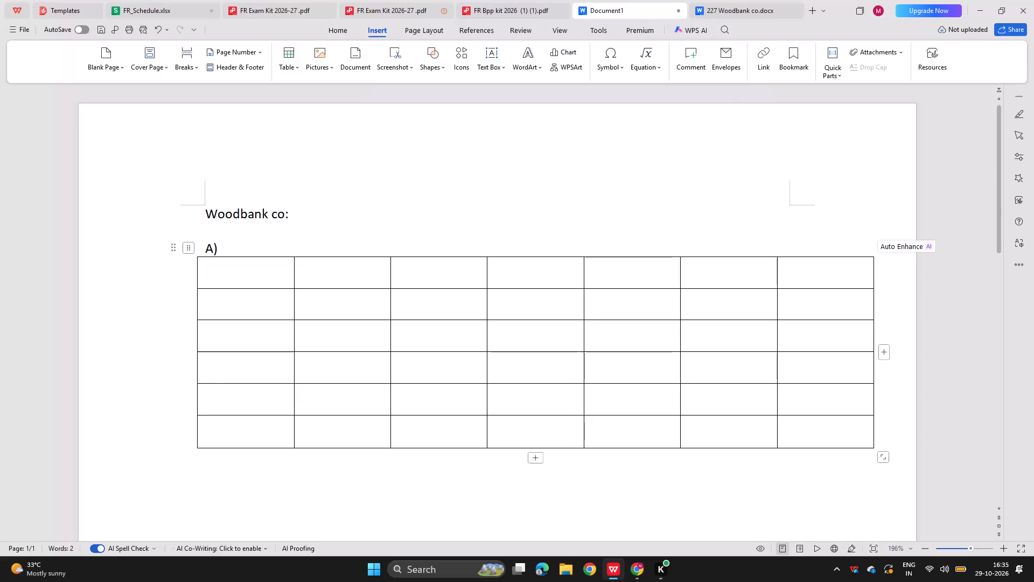
Enter the headers "ratios" and "formula" in the first two cells of the table's top row.
{"action": "left_click", "coordinate": [220, 278]}
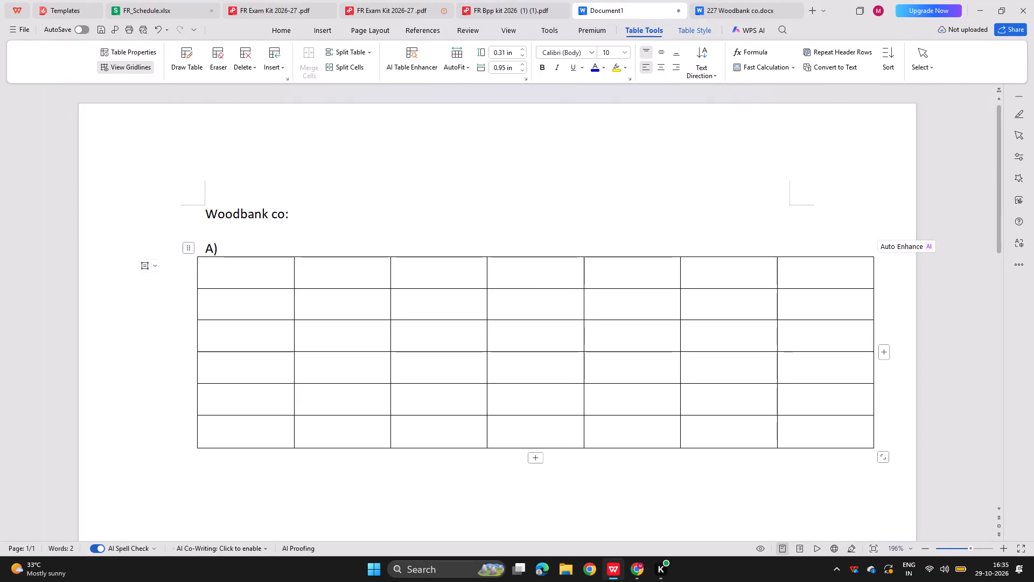
{"action": "type", "text": "ratios"}
{"action": "key", "text": "Right"}
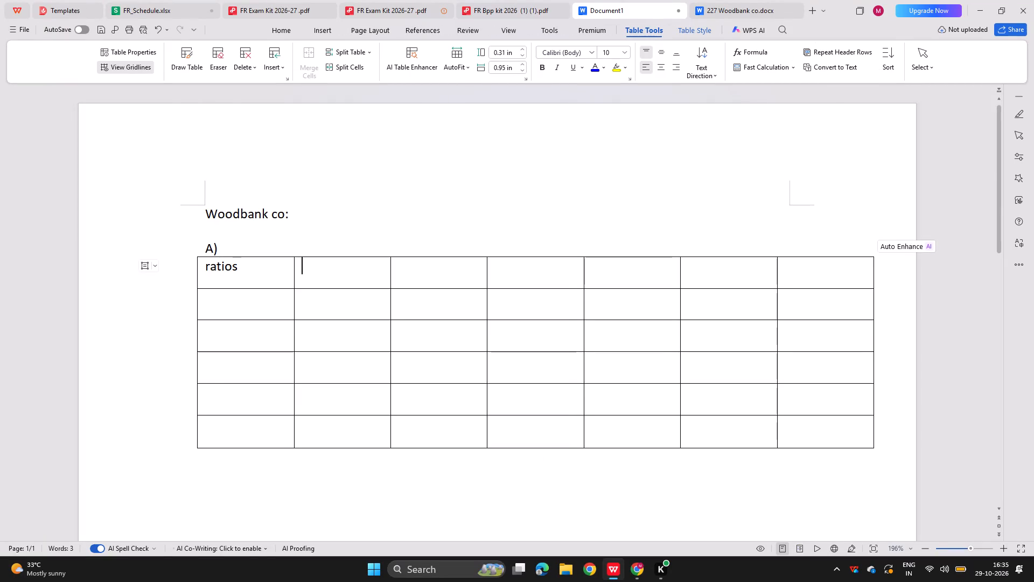
{"action": "type", "text": "froamula"}
{"action": "key", "text": "BackSpace"}
{"action": "key", "text": "BackSpace"}
{"action": "key", "text": "BackSpace"}
{"action": "key", "text": "BackSpace"}
{"action": "key", "text": "BackSpace"}
{"action": "key", "text": "BackSpace"}
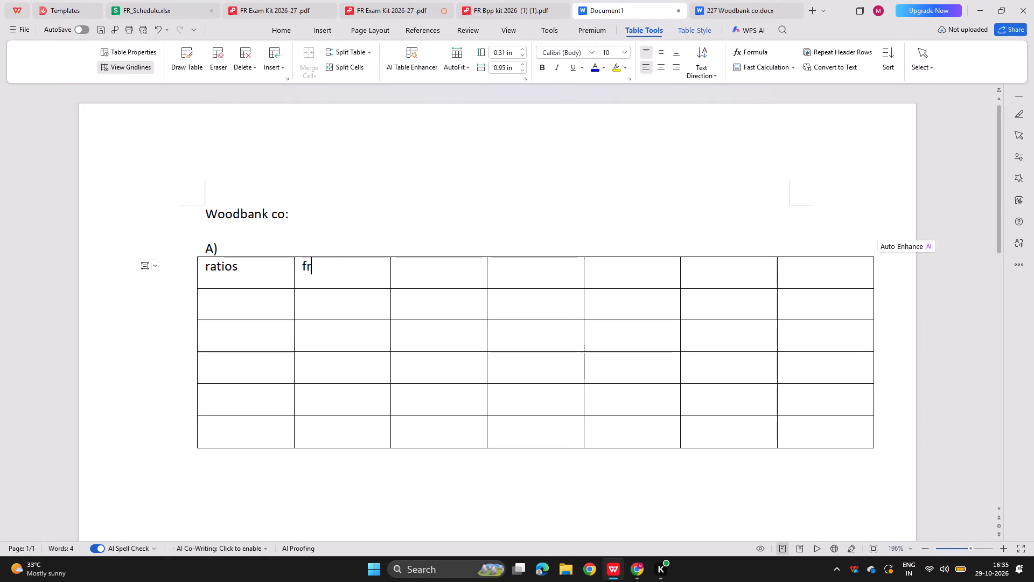
{"action": "key", "text": "BackSpace"}
{"action": "type", "text": "ormula"}
Check the column headings in the BPP kit and 227 Woodbank co.docx, and enter "Woodbank co 2003" as the third column header in Document1.
{"action": "key", "text": "Right"}
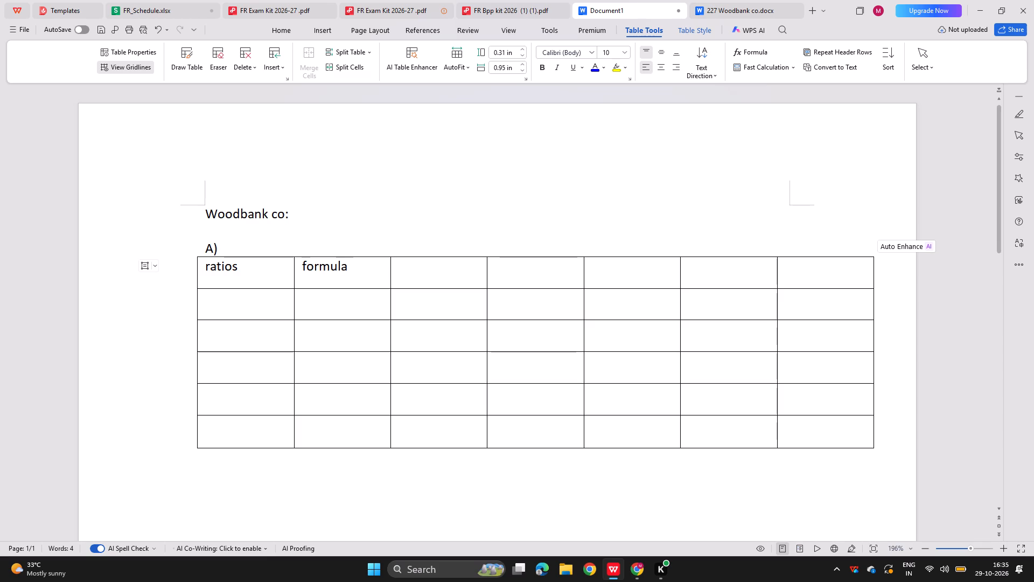
{"action": "left_click", "coordinate": [494, 0]}
{"action": "scroll", "coordinate": [484, 156], "scroll_direction": "up", "scroll_amount": 1}
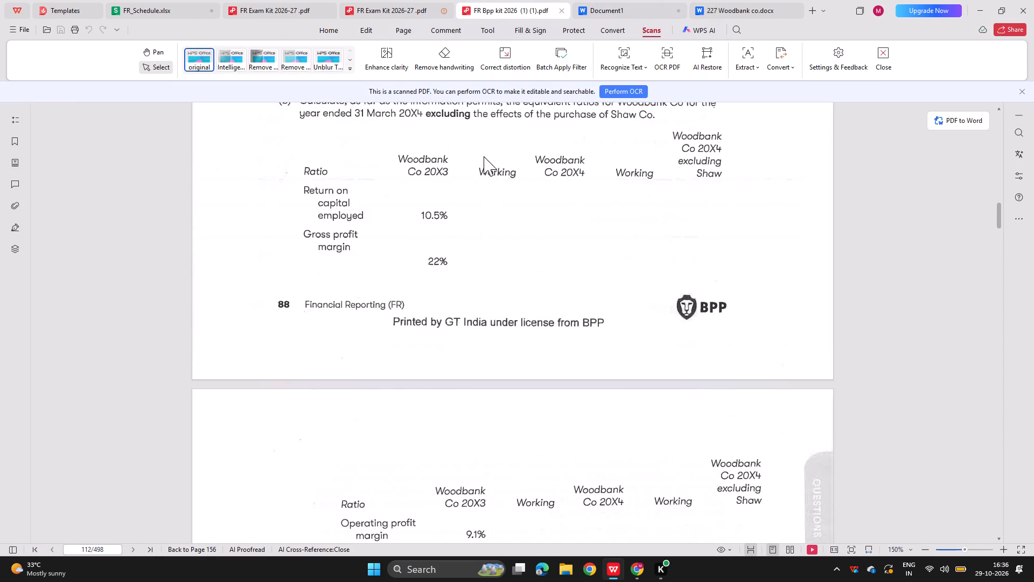
{"action": "scroll", "coordinate": [484, 156], "scroll_direction": "up", "scroll_amount": 1}
{"action": "left_click", "coordinate": [728, 6]}
{"action": "scroll", "coordinate": [526, 237], "scroll_direction": "up", "scroll_amount": 2}
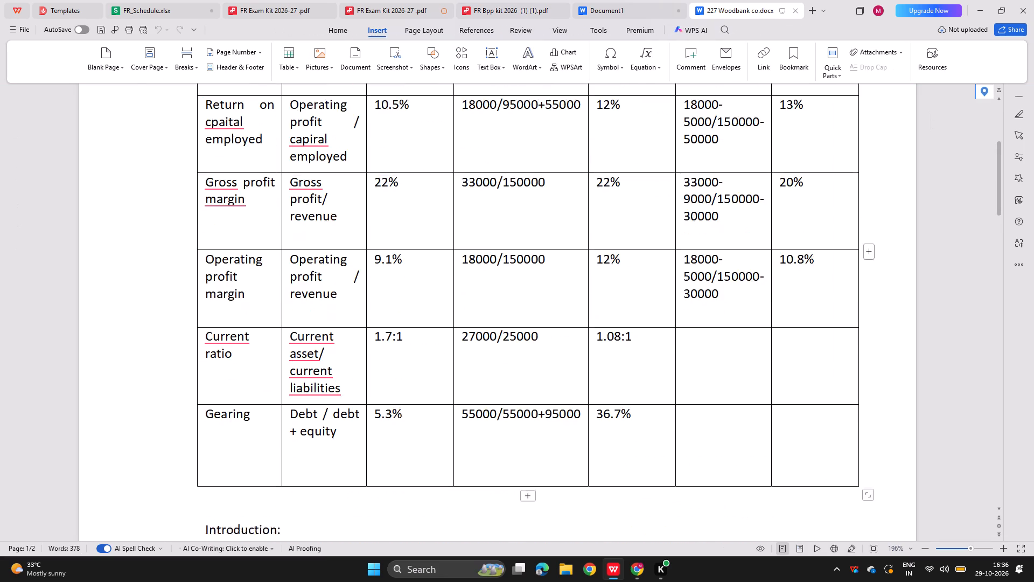
{"action": "scroll", "coordinate": [526, 237], "scroll_direction": "up", "scroll_amount": 4}
{"action": "left_click", "coordinate": [623, 0]}
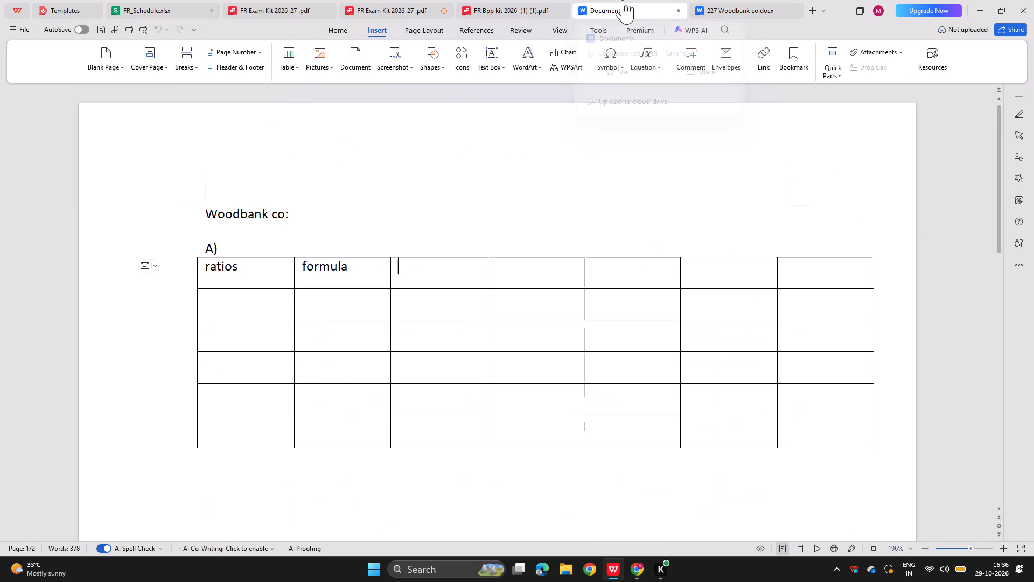
{"action": "type", "text": "woodbank co"}
{"action": "key", "text": "space"}
{"action": "type", "text": "2003"}
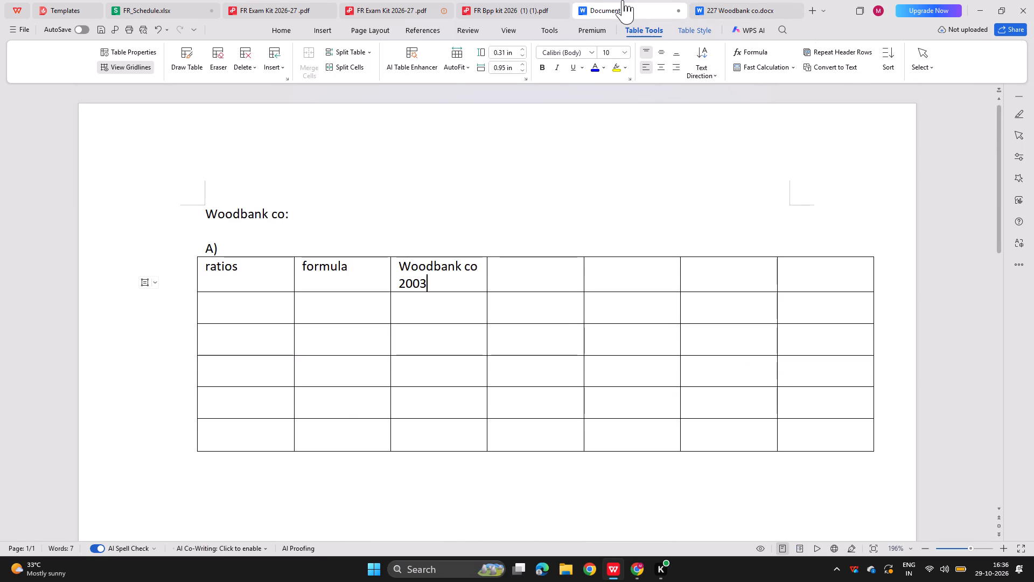
Enter "working", "Woodbank co 2004" and "working" as the fourth to sixth column headers, checking them against the BPP kit.
{"action": "key", "text": "Right"}
{"action": "type", "text": "working"}
{"action": "key", "text": "Right"}
{"action": "type", "text": "wood"}
{"action": "key", "text": "BackSpace"}
{"action": "key", "text": "BackSpace"}
{"action": "key", "text": "BackSpace"}
{"action": "key", "text": "BackSpace"}
{"action": "key", "text": "BackSpace"}
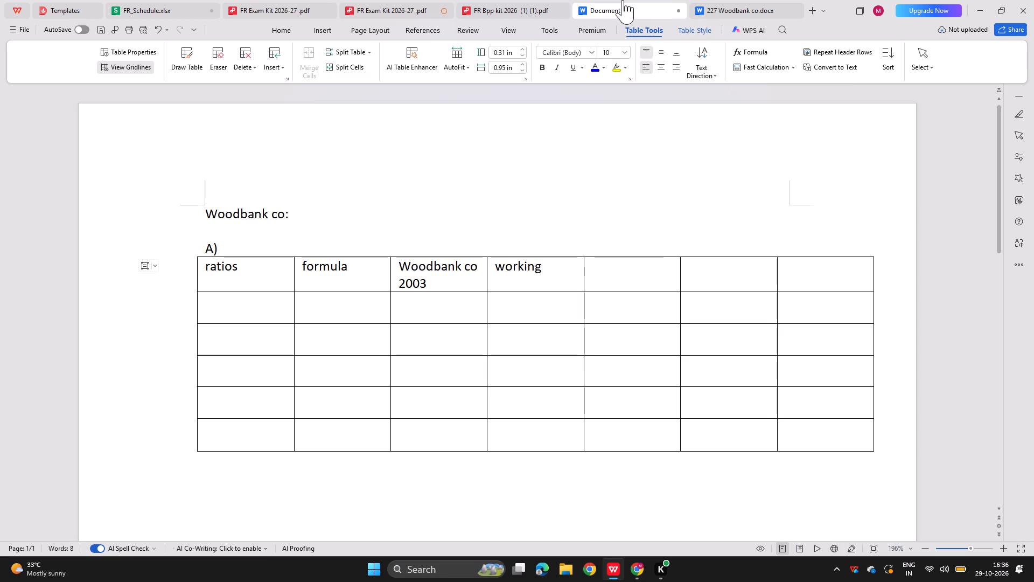
{"action": "left_click", "coordinate": [502, 0]}
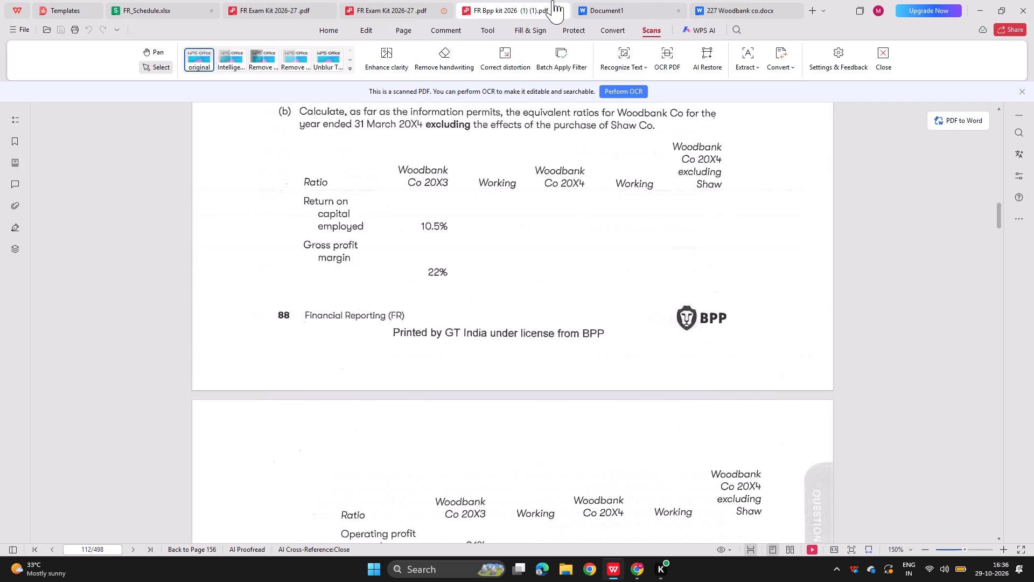
{"action": "left_click", "coordinate": [612, 0]}
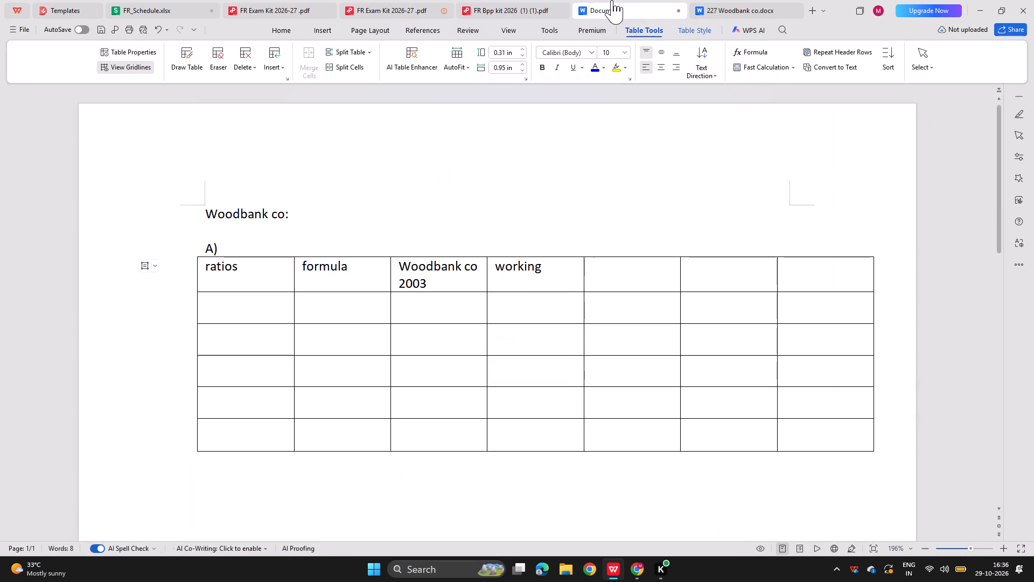
{"action": "type", "text": "woodbank co 2004"}
{"action": "key", "text": "Right"}
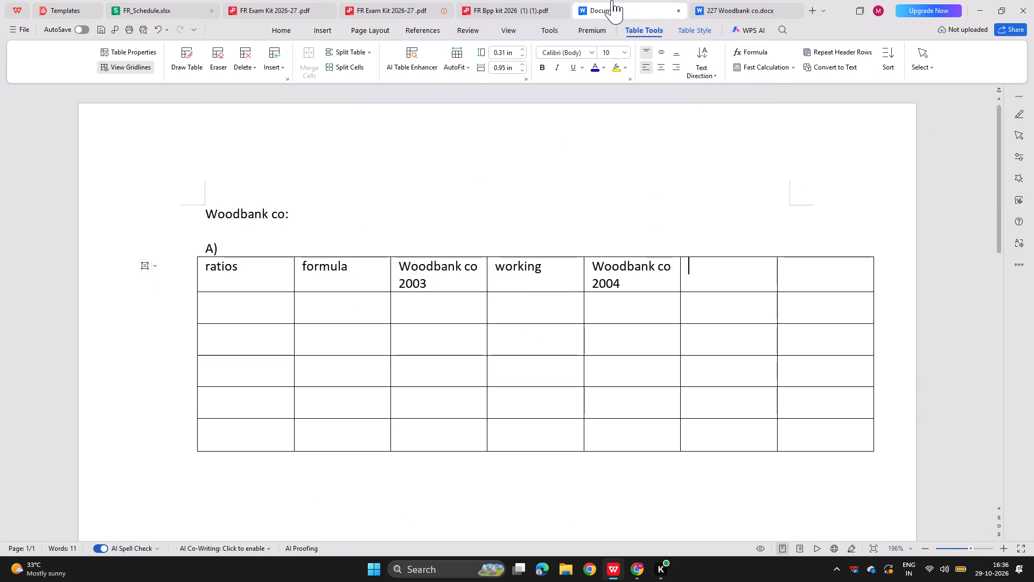
{"action": "type", "text": "working"}
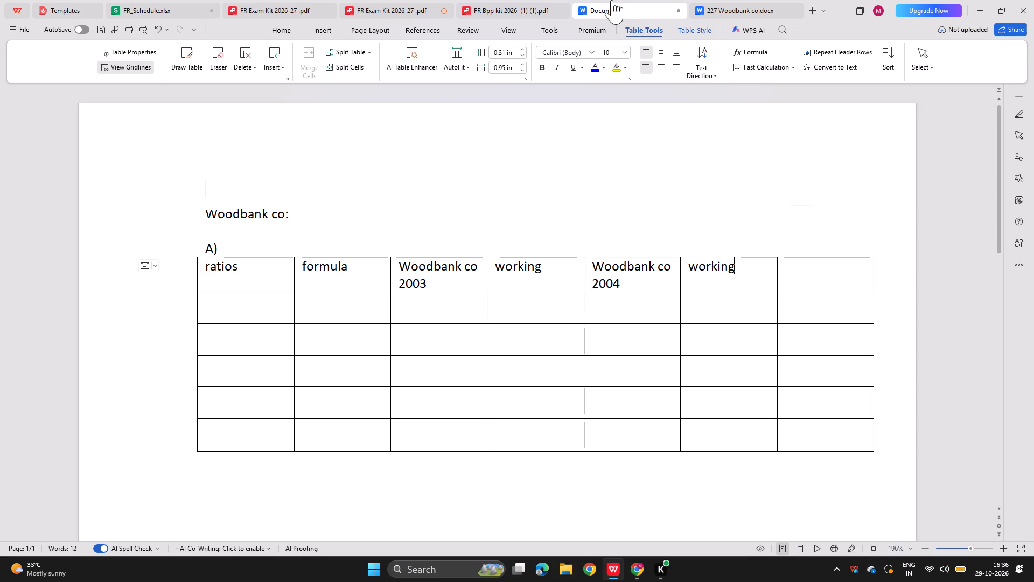
Enter "Woodbank co 2004 excluding shaw co" as the last column header, checking the wording in the BPP kit.
{"action": "key", "text": "Right"}
{"action": "left_click", "coordinate": [499, 0]}
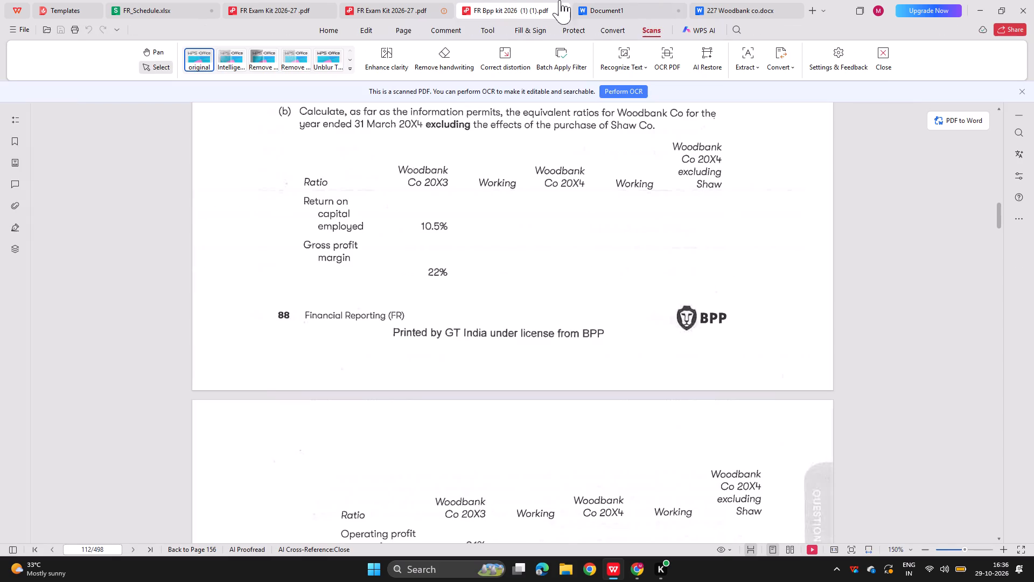
{"action": "left_click", "coordinate": [620, 0]}
{"action": "type", "text": "woodbanl"}
{"action": "key", "text": "BackSpace"}
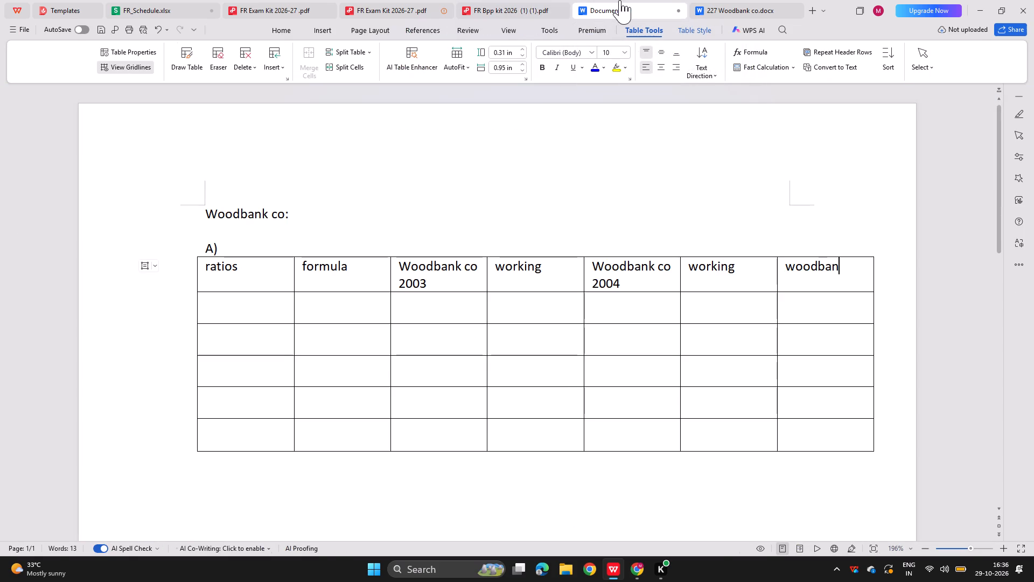
{"action": "type", "text": "k co"}
{"action": "key", "text": "space"}
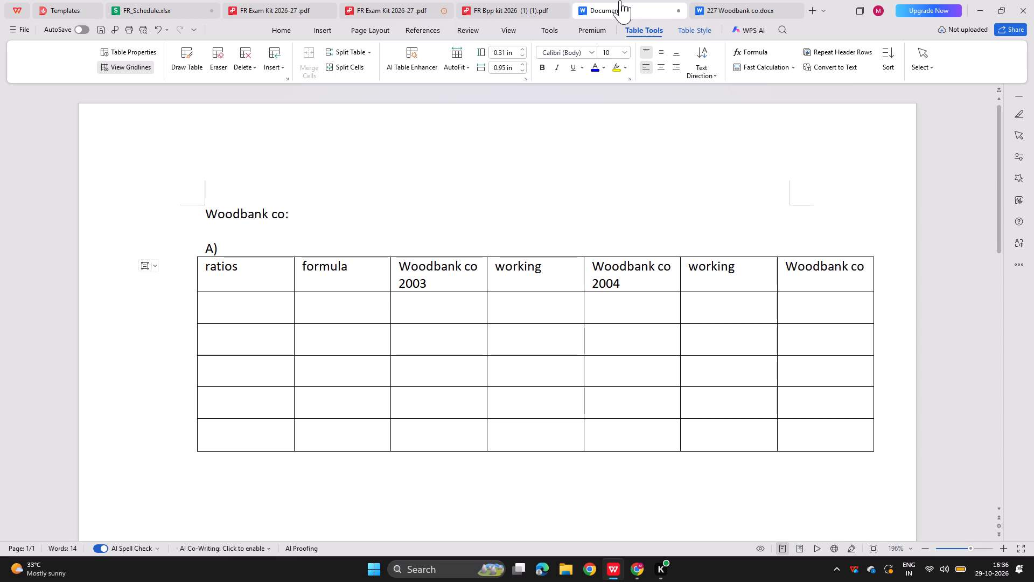
{"action": "left_click", "coordinate": [498, 0]}
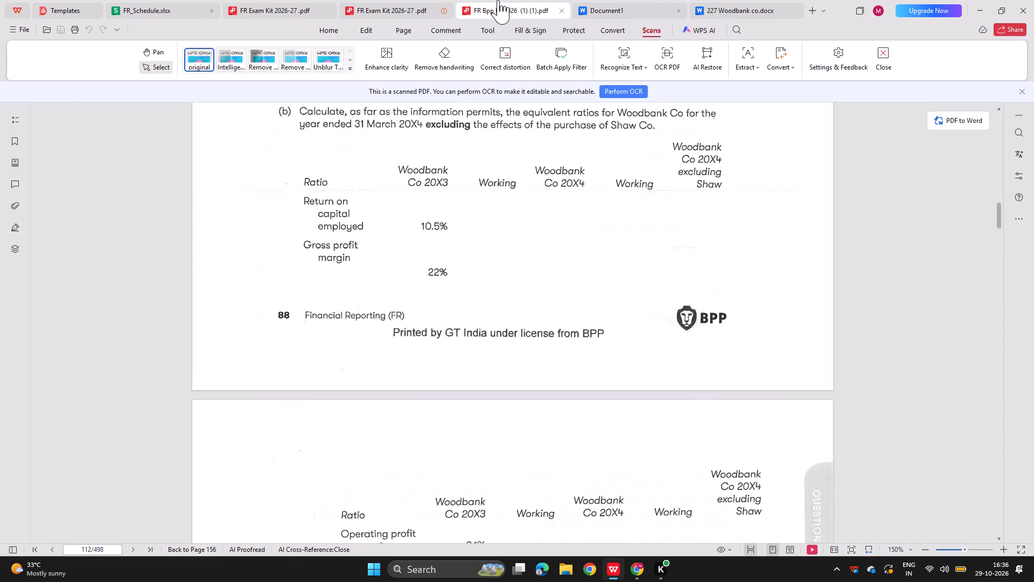
{"action": "left_click", "coordinate": [599, 2]}
{"action": "type", "text": "2004 excluding shaw co"}
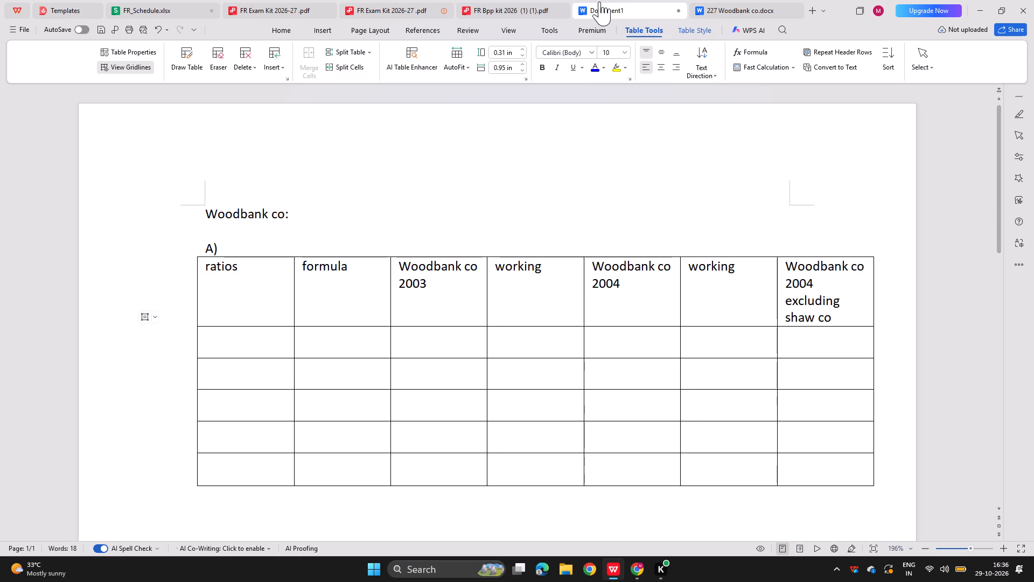
{"action": "key", "text": "Return"}
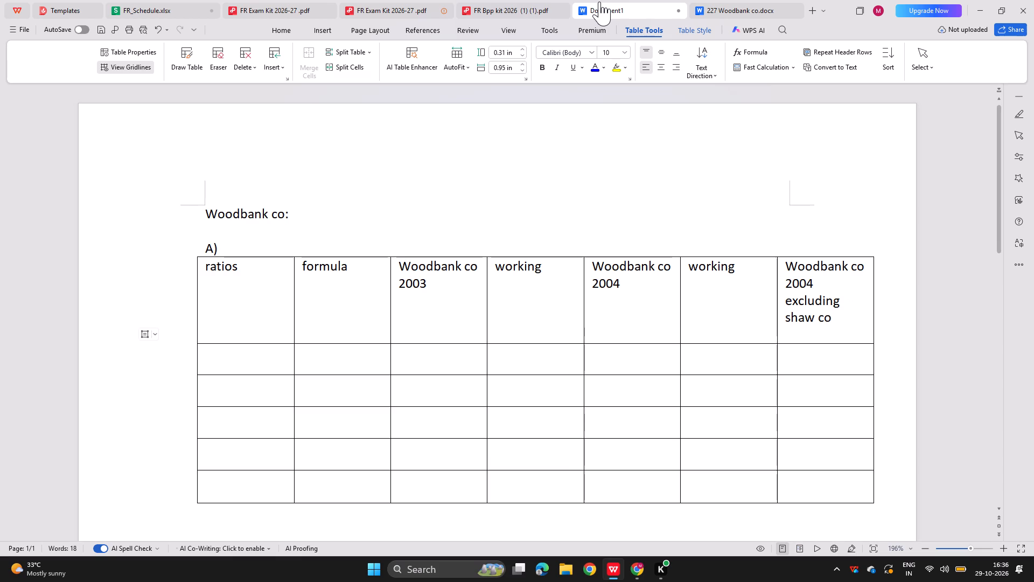
{"action": "key", "text": "BackSpace"}
{"action": "key", "text": "BackSpace"}
{"action": "key", "text": "o"}
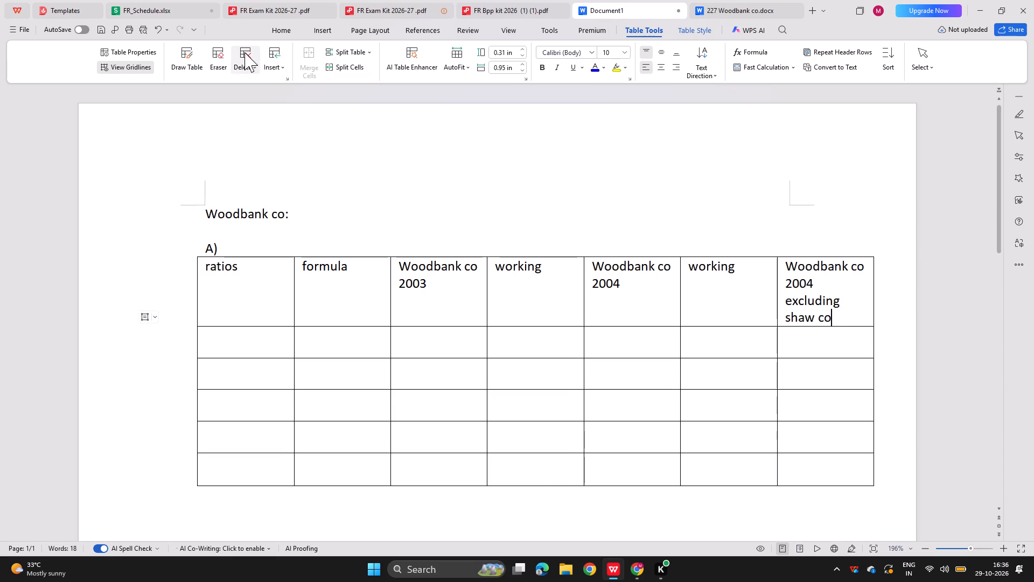
Look up the first ratios in the BPP kit and label the first two ratio rows "Roce" and "Gross preofit margin".
{"action": "left_click", "coordinate": [253, 350]}
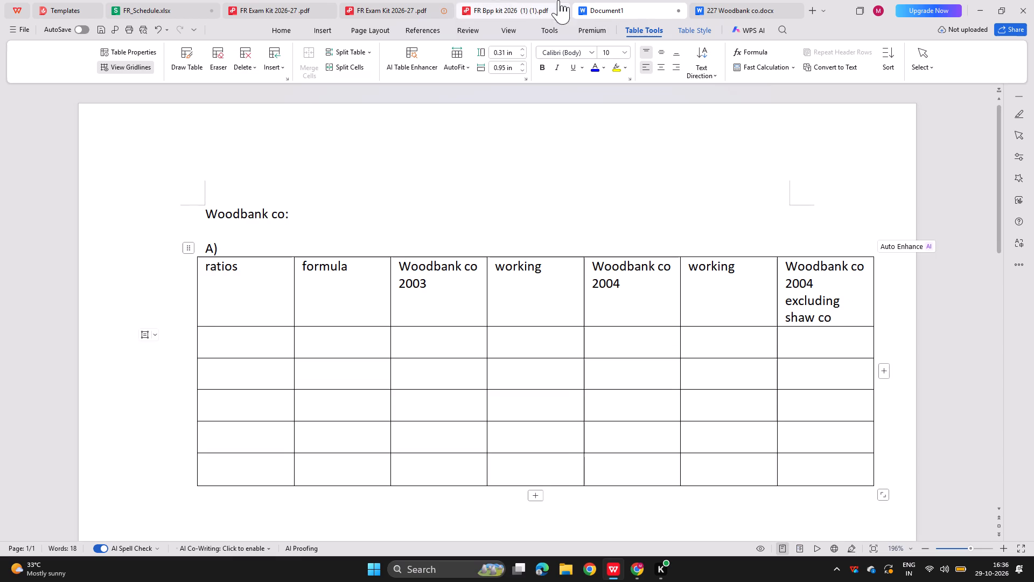
{"action": "left_click", "coordinate": [511, 9]}
{"action": "scroll", "coordinate": [443, 193], "scroll_direction": "down", "scroll_amount": 1}
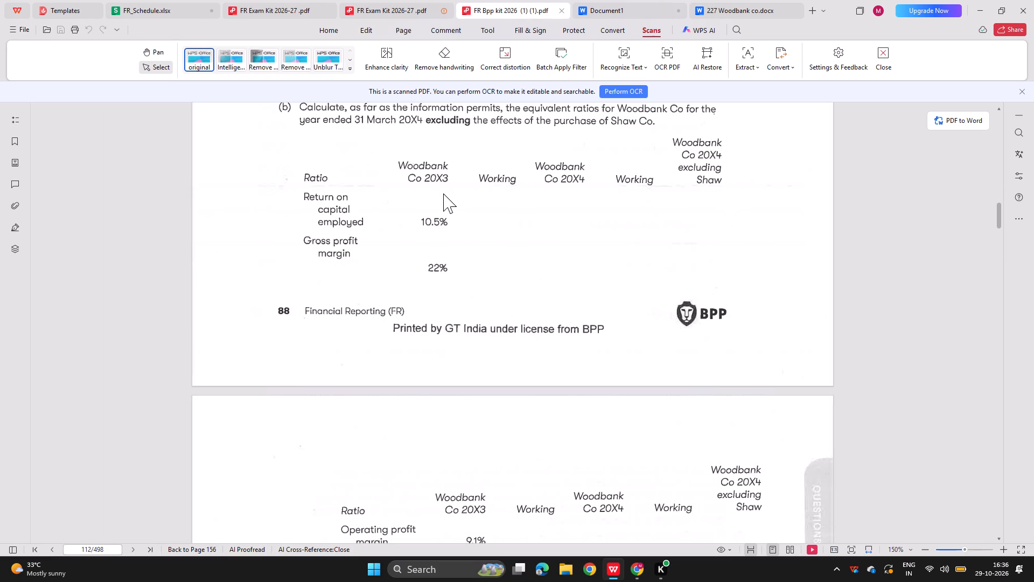
{"action": "scroll", "coordinate": [443, 193], "scroll_direction": "down", "scroll_amount": 2}
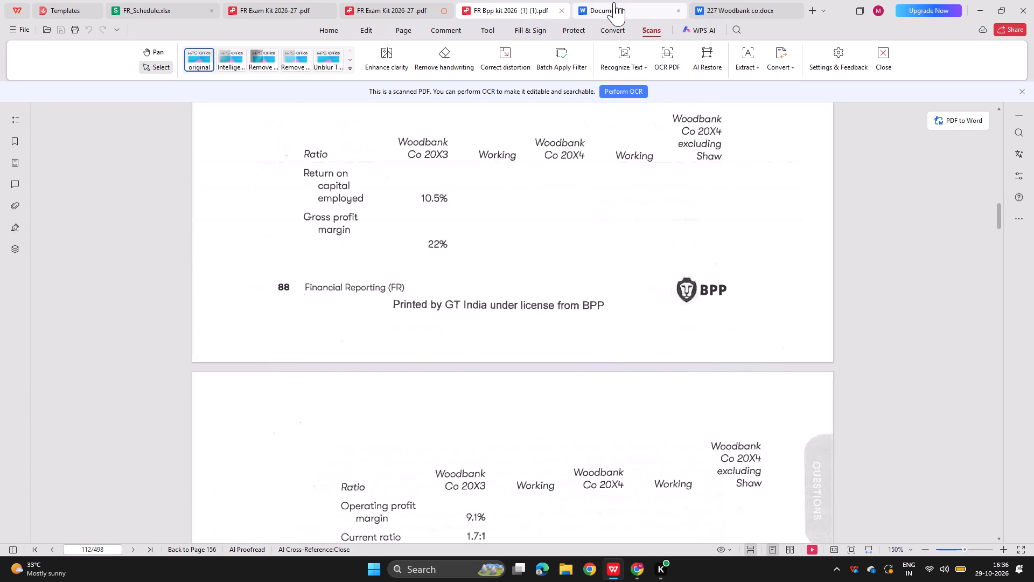
{"action": "left_click", "coordinate": [614, 2]}
{"action": "type", "text": "roce"}
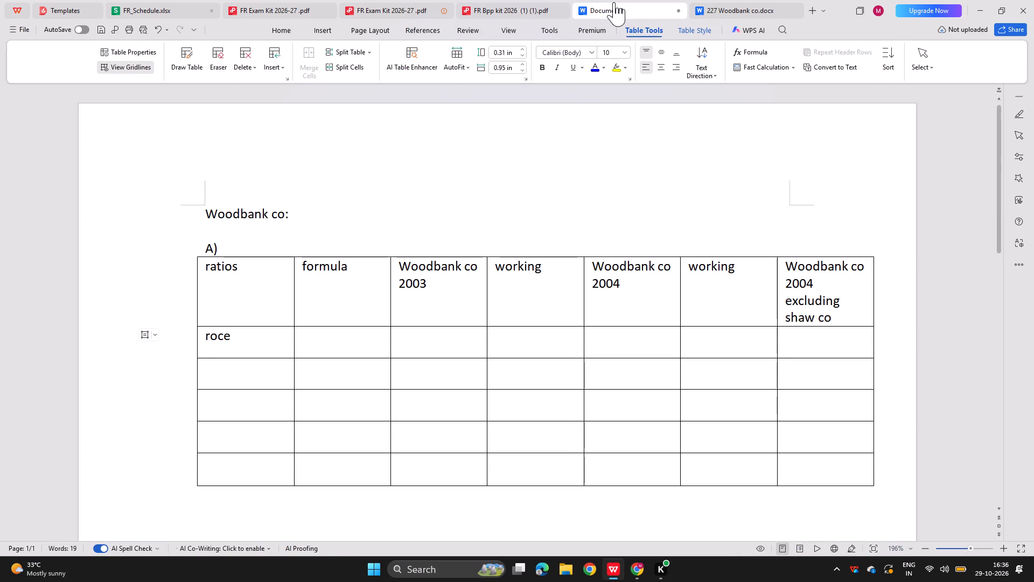
{"action": "key", "text": "Return"}
{"action": "key", "text": "Down"}
{"action": "type", "text": "gross preofit margin"}
Look up the remaining ratios in the BPP kit and label the following two rows "Operating profit margin" and "Current ratio".
{"action": "key", "text": "Down"}
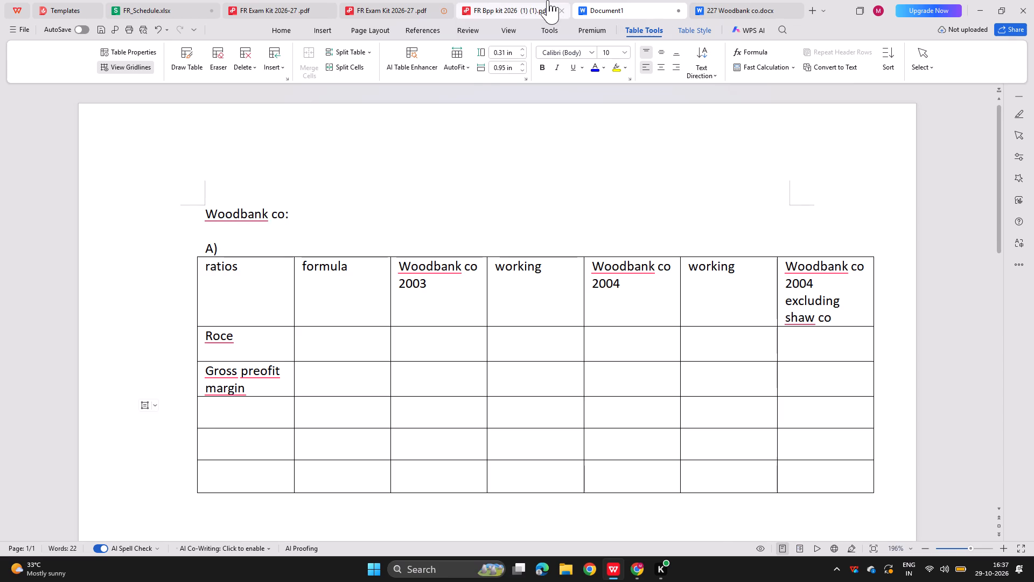
{"action": "left_click", "coordinate": [548, 0]}
{"action": "scroll", "coordinate": [452, 260], "scroll_direction": "down", "scroll_amount": 2}
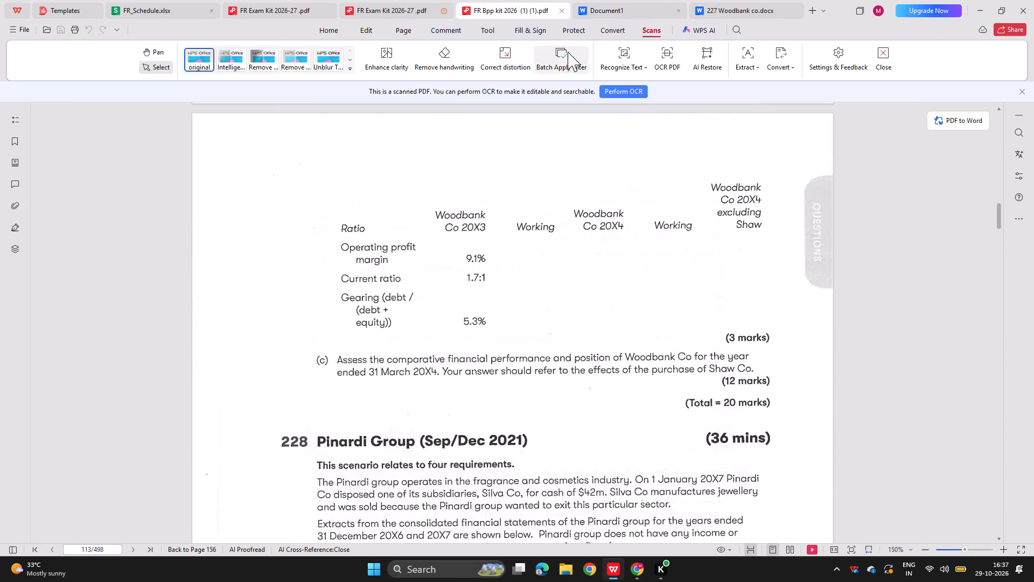
{"action": "left_click", "coordinate": [612, 5]}
{"action": "type", "text": "operating profit margin"}
{"action": "key", "text": "Down"}
{"action": "type", "text": "curerent"}
{"action": "key", "text": "space"}
{"action": "key", "text": "BackSpace"}
{"action": "key", "text": "BackSpace"}
{"action": "key", "text": "BackSpace"}
{"action": "key", "text": "BackSpace"}
{"action": "key", "text": "BackSpace"}
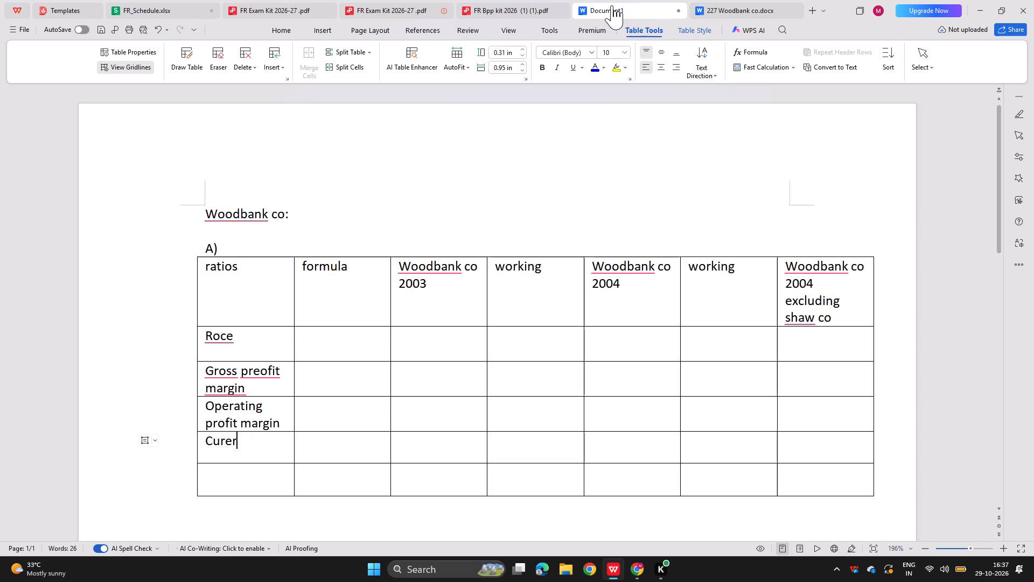
{"action": "key", "text": "BackSpace"}
{"action": "type", "text": "rent ratio"}
Label the last ratio row "gearing" as in the BPP kit and enter its formula as "Debt/debt + equity".
{"action": "key", "text": "Down"}
{"action": "left_click", "coordinate": [508, 0]}
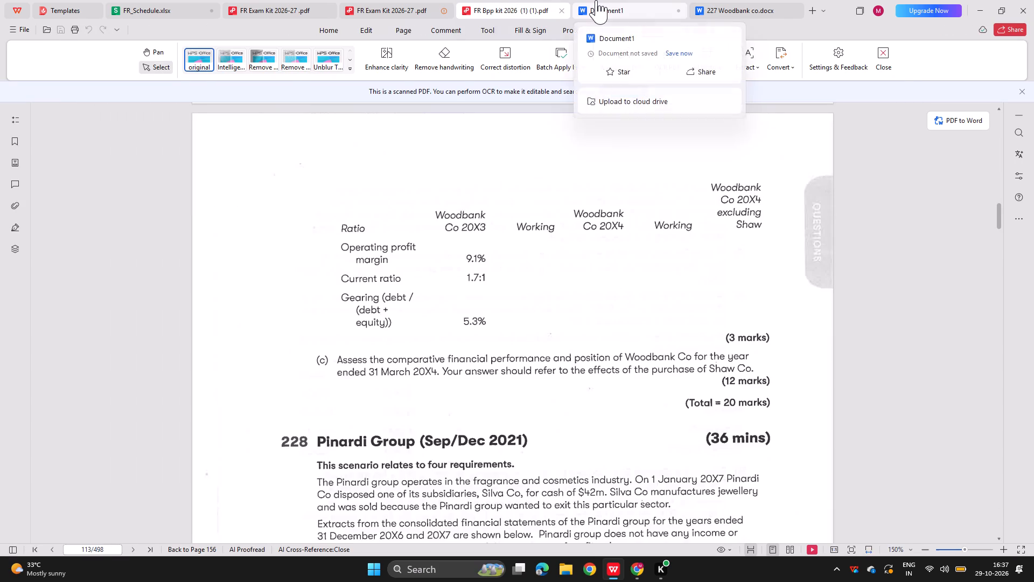
{"action": "left_click", "coordinate": [596, 0]}
{"action": "type", "text": "gearing"}
{"action": "key", "text": "Right"}
{"action": "type", "text": "devbt"}
{"action": "key", "text": "BackSpace"}
{"action": "key", "text": "BackSpace"}
{"action": "key", "text": "BackSpace"}
{"action": "type", "text": "bt"}
{"action": "type", "text": "/debt 9 equity"}
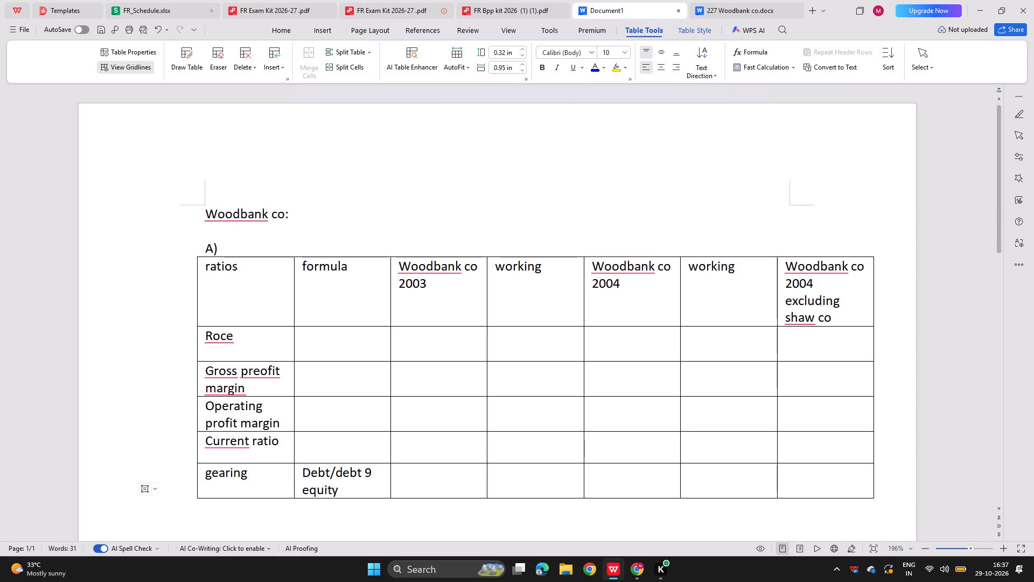
{"action": "left_click", "coordinate": [372, 474]}
{"action": "key", "text": "BackSpace"}
{"action": "key", "text": "plus"}
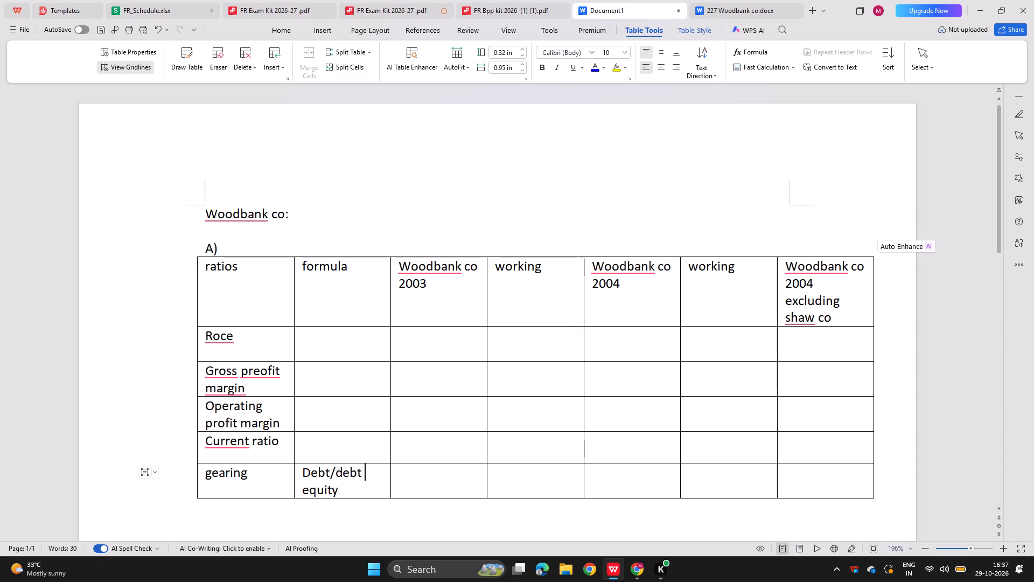
Enter "Operating profit/capital employed" as the formula in the Roce row.
{"action": "left_click", "coordinate": [331, 341]}
{"action": "type", "text": "ca"}
{"action": "key", "text": "BackSpace"}
{"action": "key", "text": "BackSpace"}
{"action": "type", "text": "operating peofit"}
{"action": "key", "text": "space"}
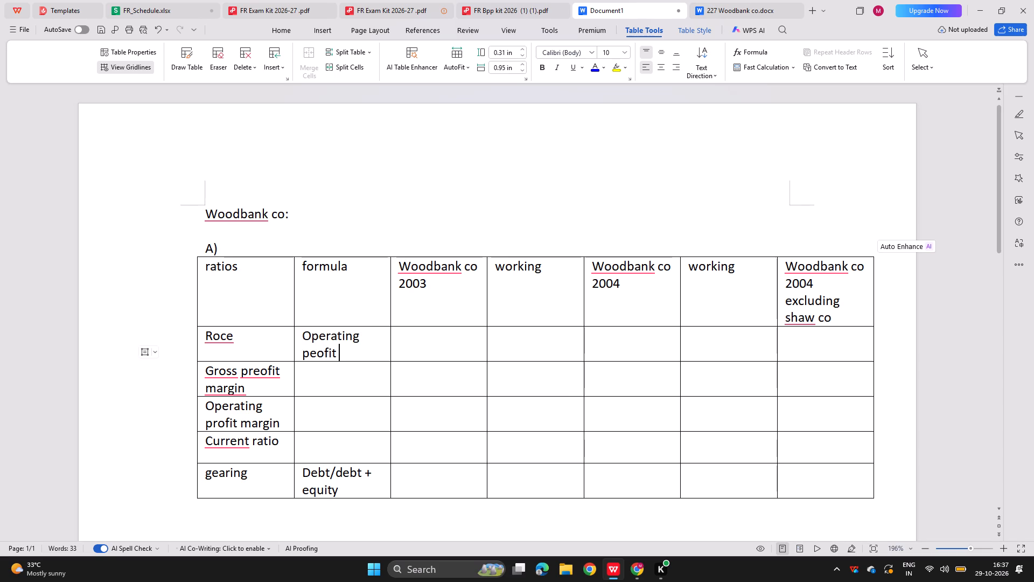
{"action": "key", "text": "BackSpace"}
{"action": "key", "text": "BackSpace"}
{"action": "key", "text": "BackSpace"}
{"action": "key", "text": "BackSpace"}
{"action": "key", "text": "BackSpace"}
{"action": "key", "text": "BackSpace"}
{"action": "type", "text": "rofit/capital emo"}
{"action": "key", "text": "BackSpace"}
{"action": "key", "text": "BackSpace"}
{"action": "key", "text": "BackSpace"}
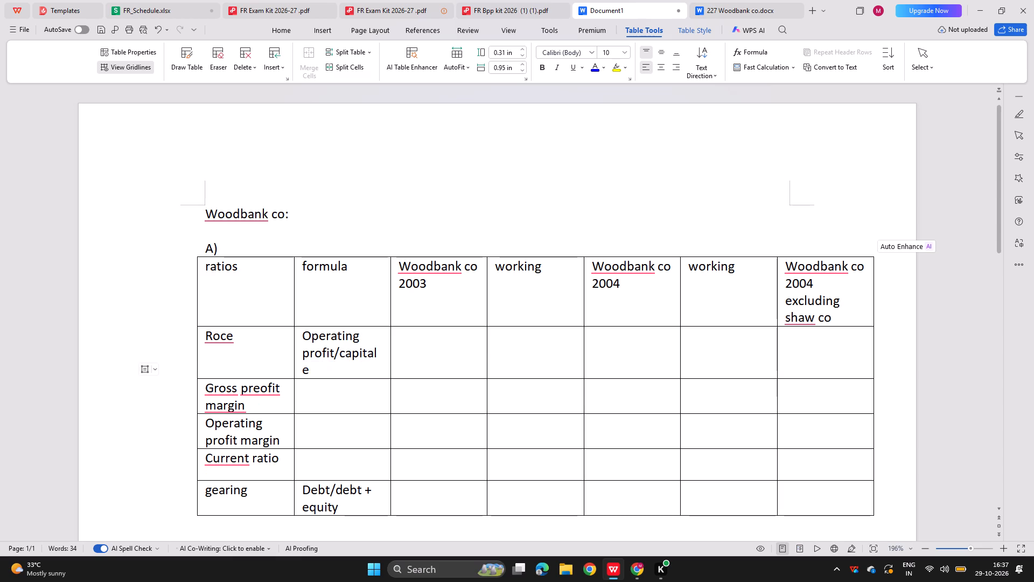
{"action": "key", "text": "e"}
{"action": "type", "text": "mployed"}
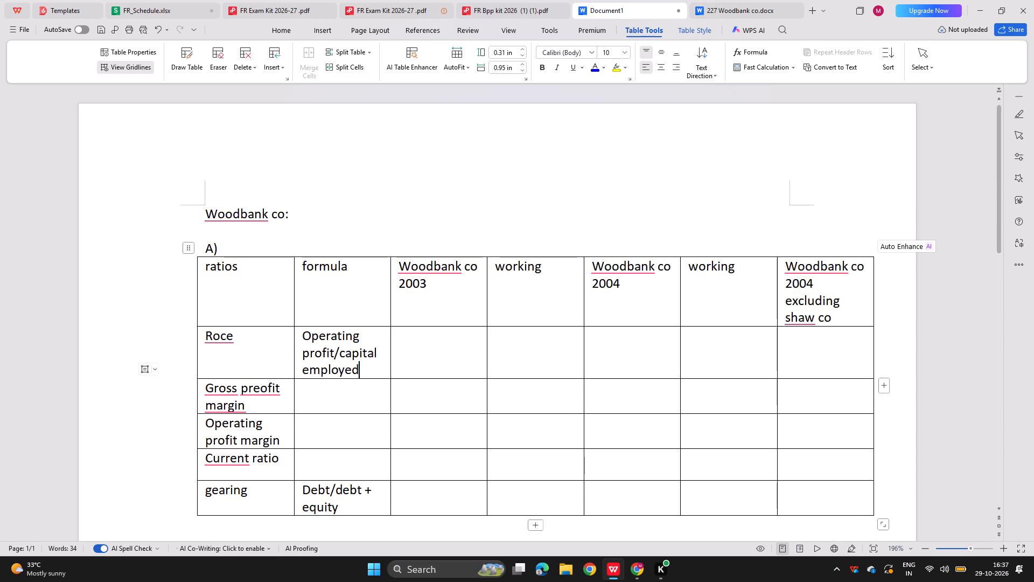
Check the earlier 227 Woodbank co document and enter "Gross profit/ revenue" as the formula in the gross profit margin row.
{"action": "left_click", "coordinate": [334, 383]}
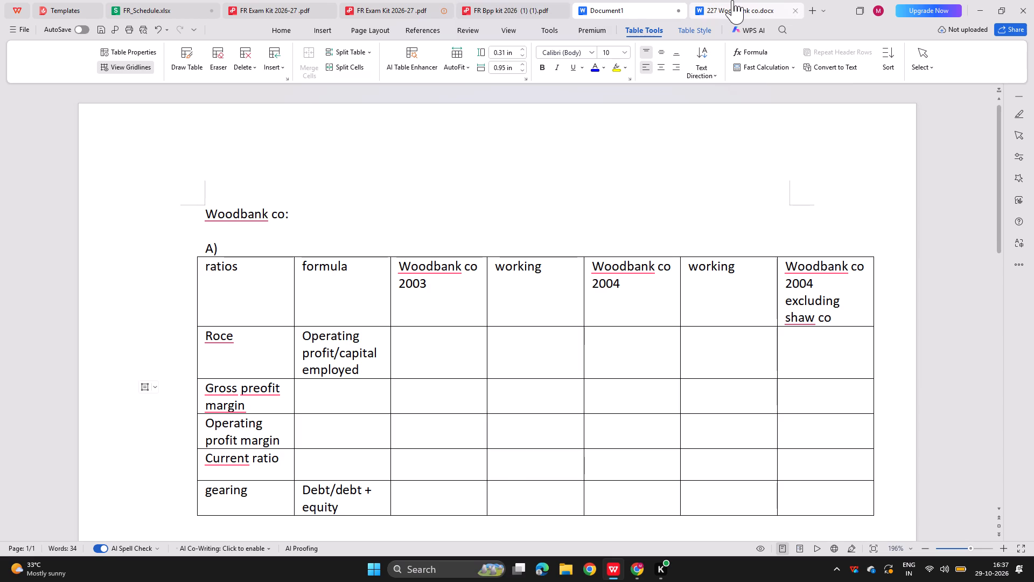
{"action": "left_click", "coordinate": [732, 0]}
{"action": "scroll", "coordinate": [534, 205], "scroll_direction": "down", "scroll_amount": 1}
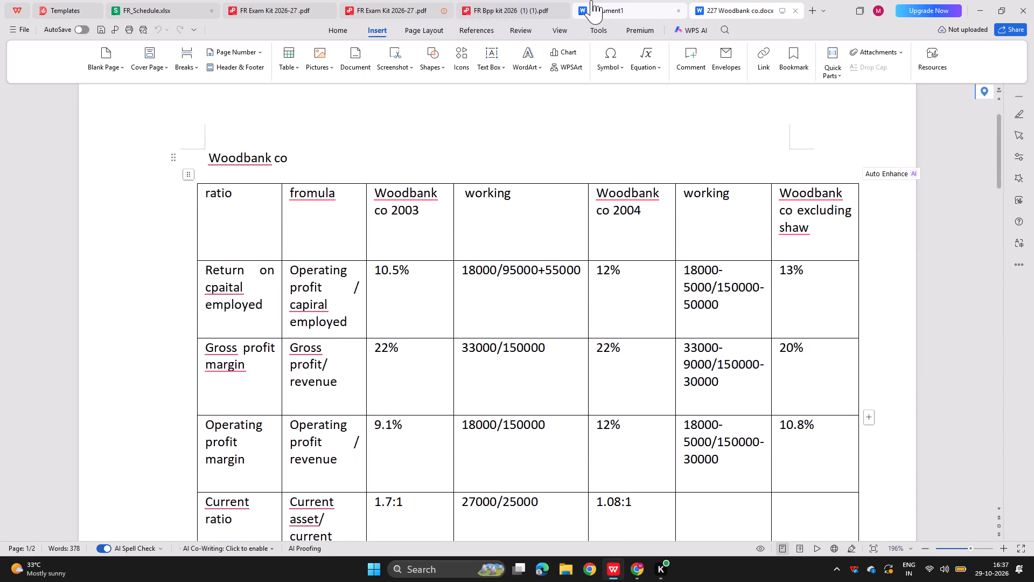
{"action": "left_click", "coordinate": [607, 2]}
{"action": "type", "text": "grpo"}
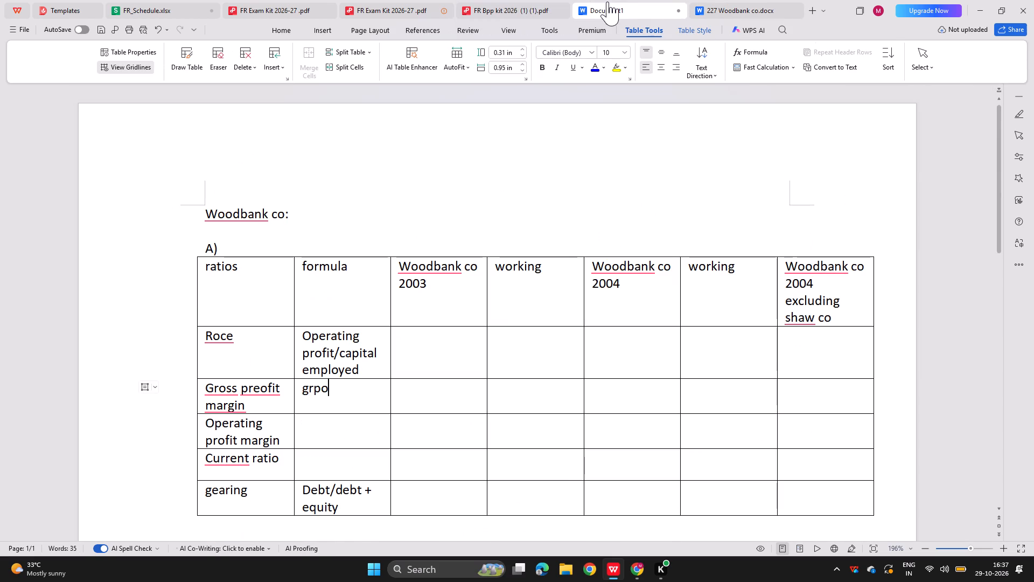
{"action": "key", "text": "BackSpace"}
{"action": "key", "text": "BackSpace"}
{"action": "type", "text": "odd"}
{"action": "key", "text": "BackSpace"}
{"action": "key", "text": "BackSpace"}
{"action": "type", "text": "ss prfot"}
{"action": "key", "text": "BackSpace"}
{"action": "key", "text": "BackSpace"}
{"action": "key", "text": "BackSpace"}
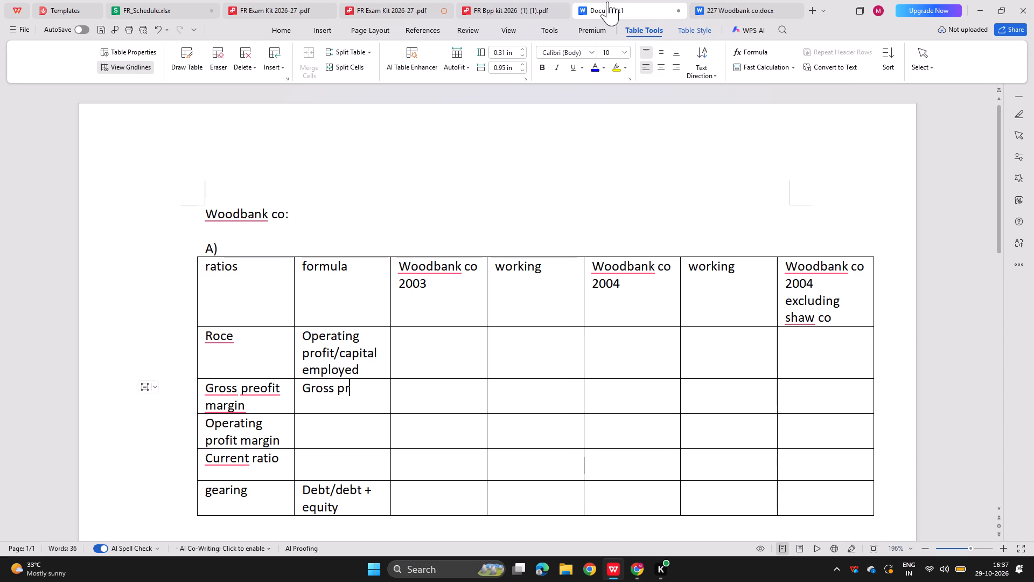
{"action": "key", "text": "p"}
{"action": "key", "text": "BackSpace"}
{"action": "type", "text": "ofit"}
{"action": "type", "text": "/ revenue"}
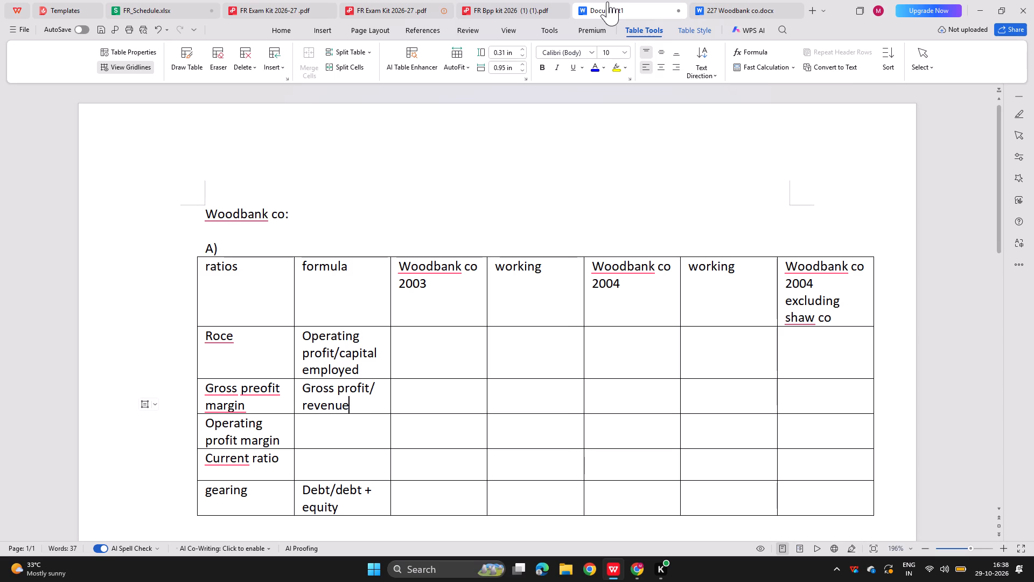
Enter "Operating profit / revenue" as the formula in the operating profit margin row.
{"action": "left_click", "coordinate": [316, 435]}
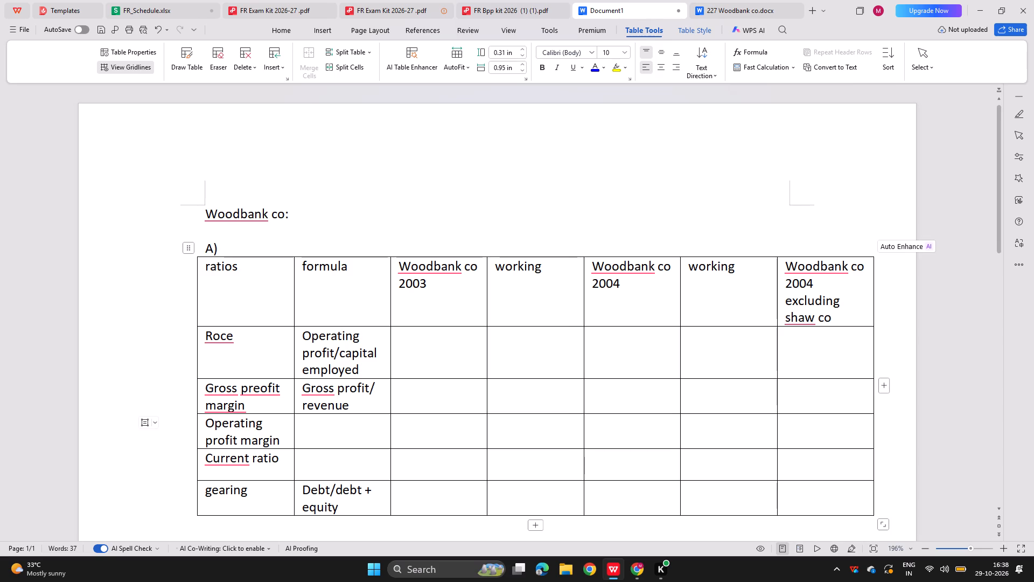
{"action": "type", "text": "operating peofit"}
{"action": "key", "text": "BackSpace"}
{"action": "key", "text": "BackSpace"}
{"action": "key", "text": "BackSpace"}
{"action": "key", "text": "BackSpace"}
{"action": "key", "text": "BackSpace"}
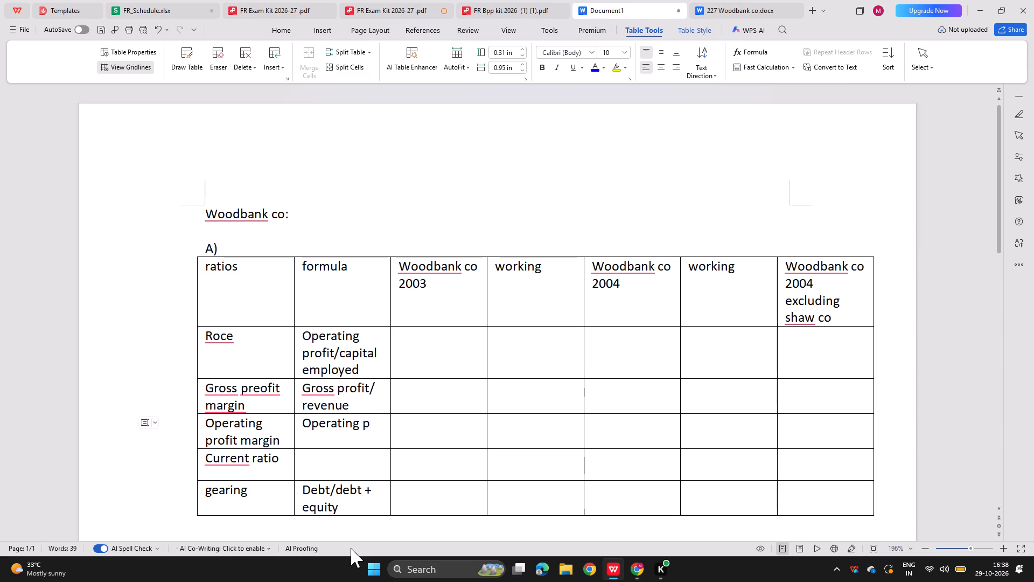
{"action": "type", "text": "er"}
{"action": "key", "text": "BackSpace"}
{"action": "key", "text": "BackSpace"}
{"action": "type", "text": "rofit"}
{"action": "key", "text": "space"}
{"action": "type", "text": "/ revene"}
{"action": "key", "text": "BackSpace"}
{"action": "type", "text": "ue"}
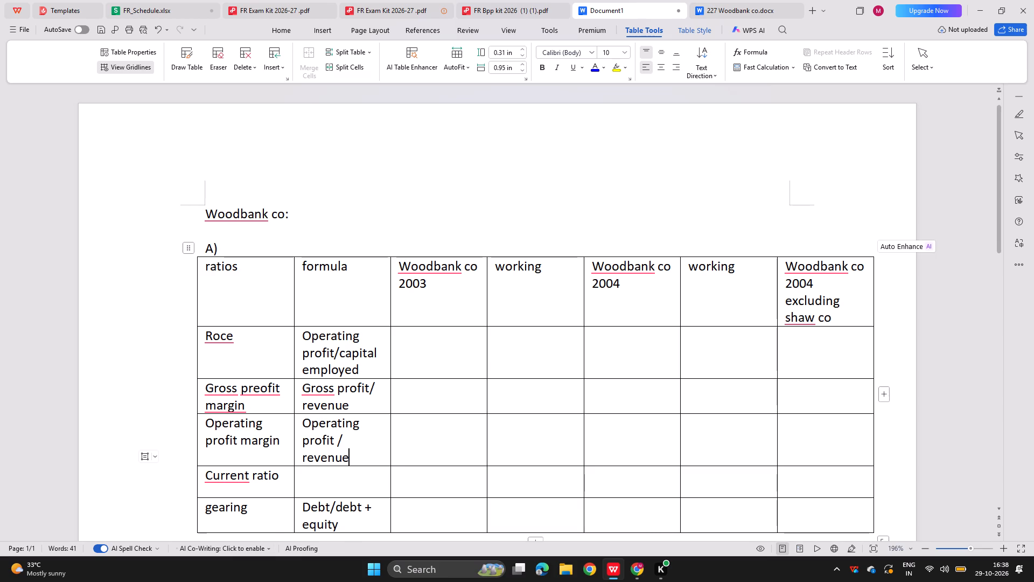
Enter "Current assets/ current liabilities" as the formula in the current ratio row, correcting the spelling of liabilities.
{"action": "left_click", "coordinate": [330, 484]}
{"action": "type", "text": "current assets/ cut"}
{"action": "key", "text": "BackSpace"}
{"action": "type", "text": "rrent liabu"}
{"action": "key", "text": "BackSpace"}
{"action": "type", "text": "ilt"}
{"action": "type", "text": "ies"}
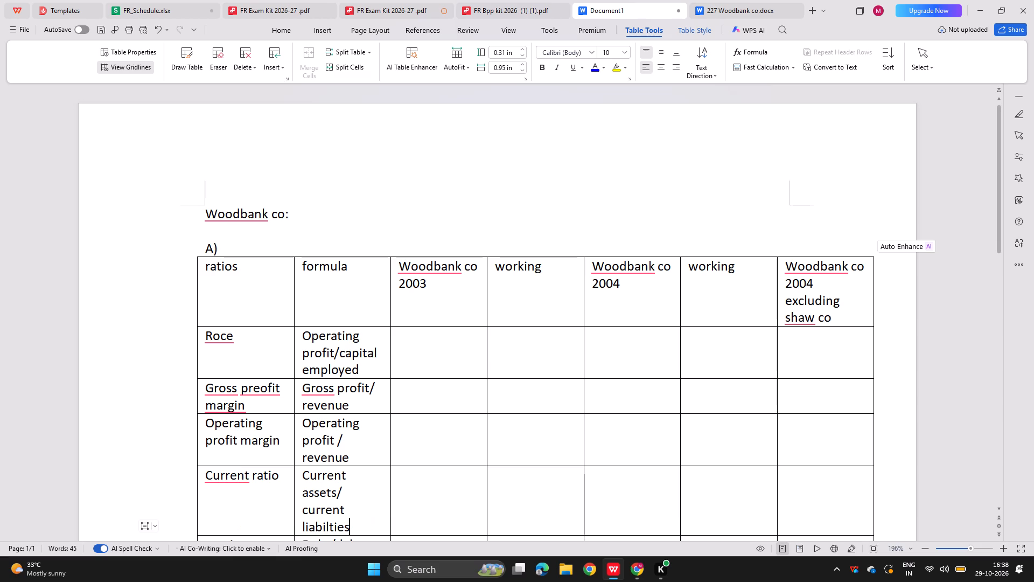
{"action": "left_click", "coordinate": [326, 525]}
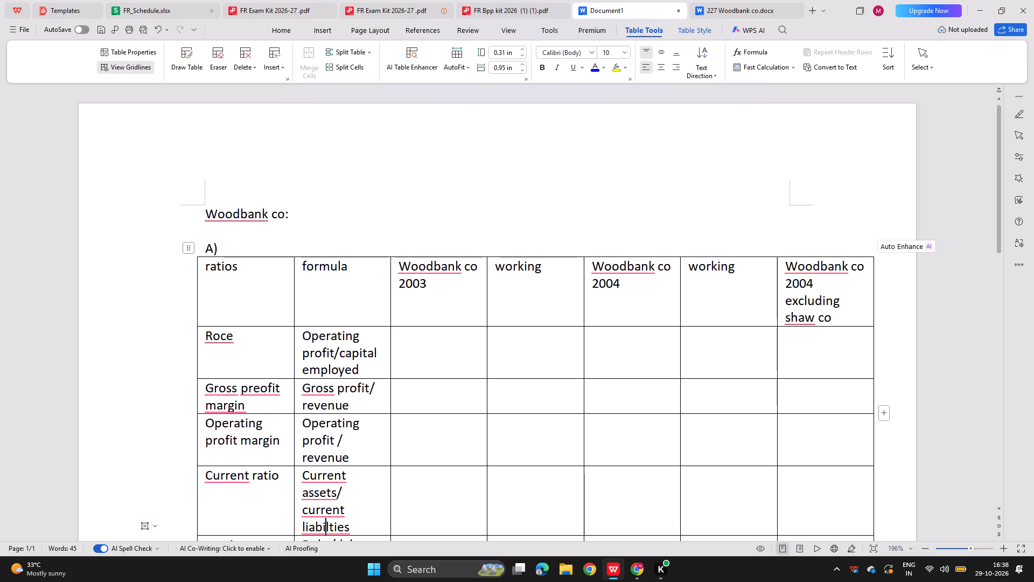
{"action": "left_click", "coordinate": [330, 525]}
{"action": "key", "text": "BackSpace"}
{"action": "key", "text": "BackSpace"}
{"action": "type", "text": "ili"}
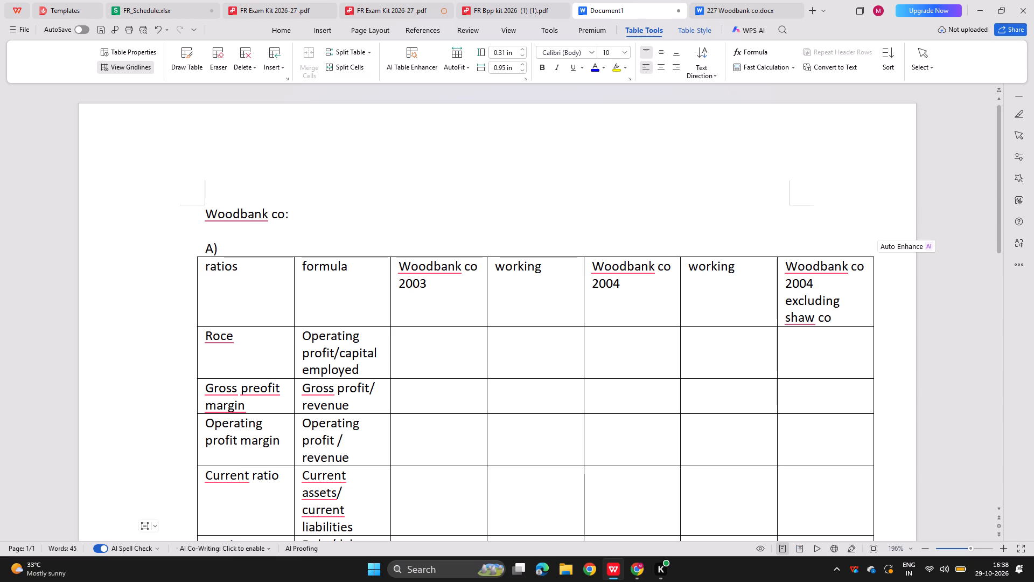
Look up the 20X3 ratios in the BPP kit and enter 10.5% for Roce and 22% for gross profit margin under Woodbank co 2003.
{"action": "left_click", "coordinate": [429, 339]}
{"action": "left_click", "coordinate": [722, 0]}
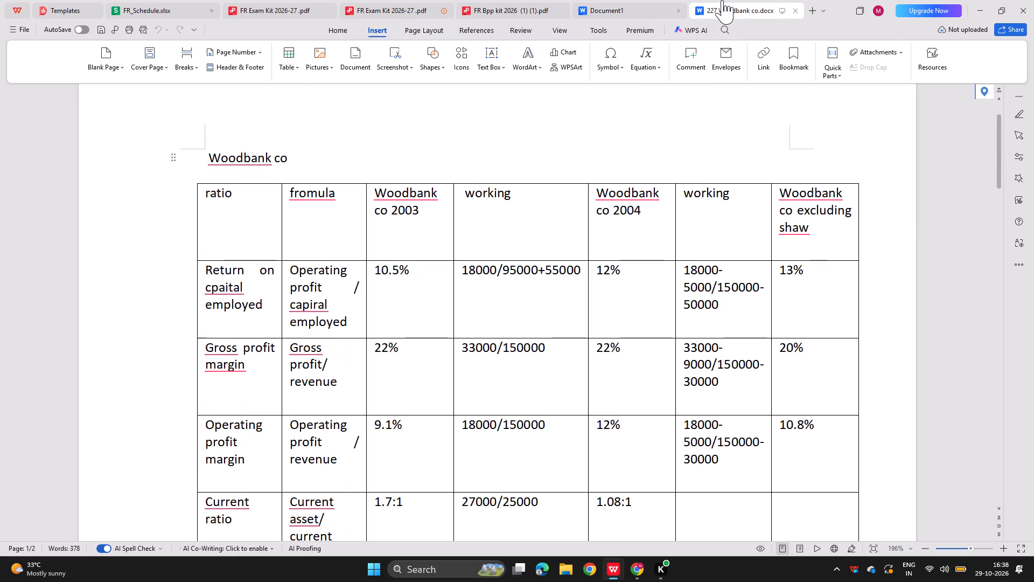
{"action": "scroll", "coordinate": [529, 130], "scroll_direction": "down", "scroll_amount": 1}
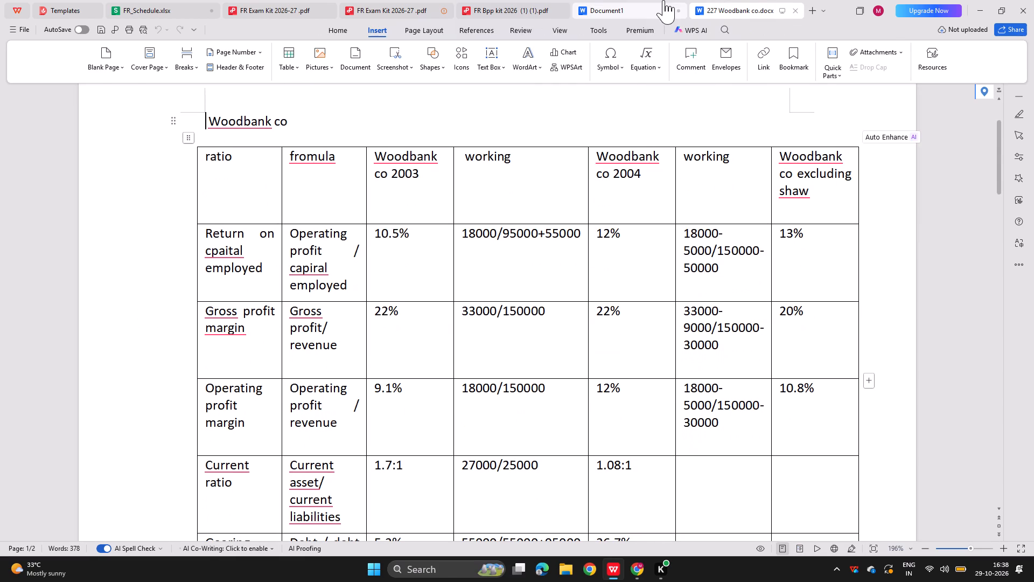
{"action": "left_click", "coordinate": [609, 6]}
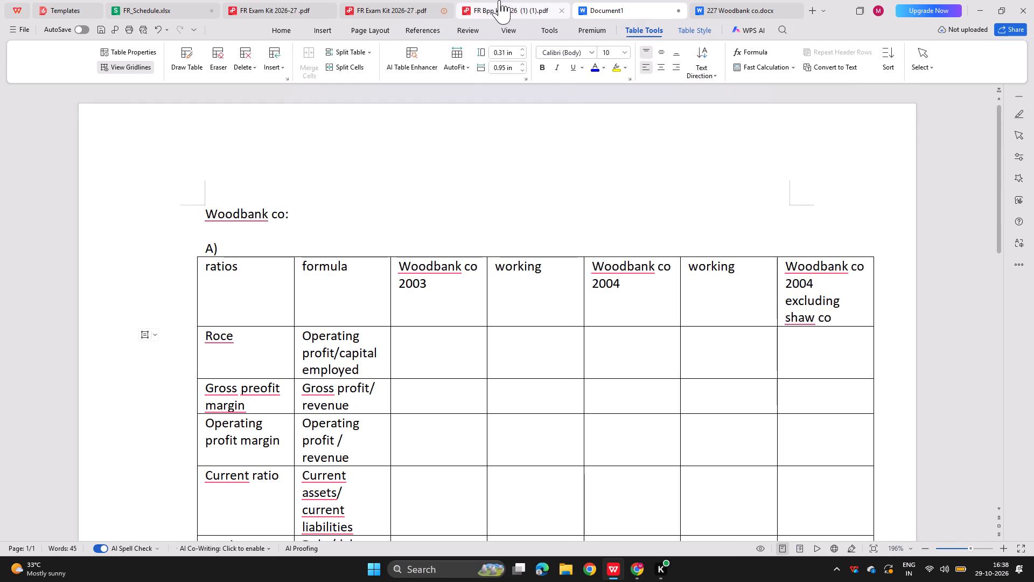
{"action": "left_click", "coordinate": [499, 0]}
{"action": "scroll", "coordinate": [450, 214], "scroll_direction": "up", "scroll_amount": 3}
{"action": "scroll", "coordinate": [450, 214], "scroll_direction": "down", "scroll_amount": 1}
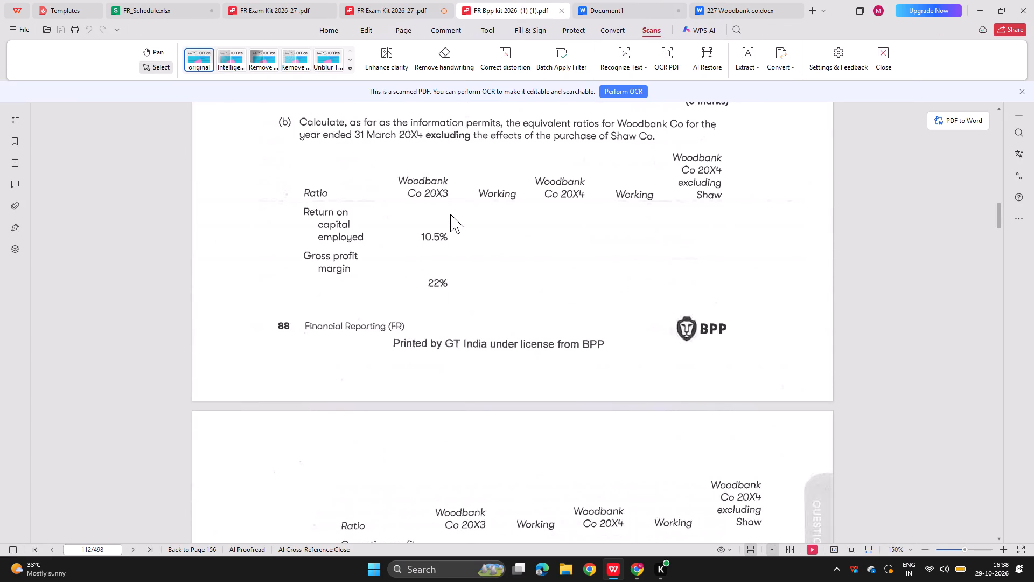
{"action": "scroll", "coordinate": [450, 214], "scroll_direction": "down", "scroll_amount": 1, "text": "ctrl"}
{"action": "scroll", "coordinate": [450, 214], "scroll_direction": "down", "scroll_amount": 1}
{"action": "scroll", "coordinate": [453, 201], "scroll_direction": "up", "scroll_amount": 1}
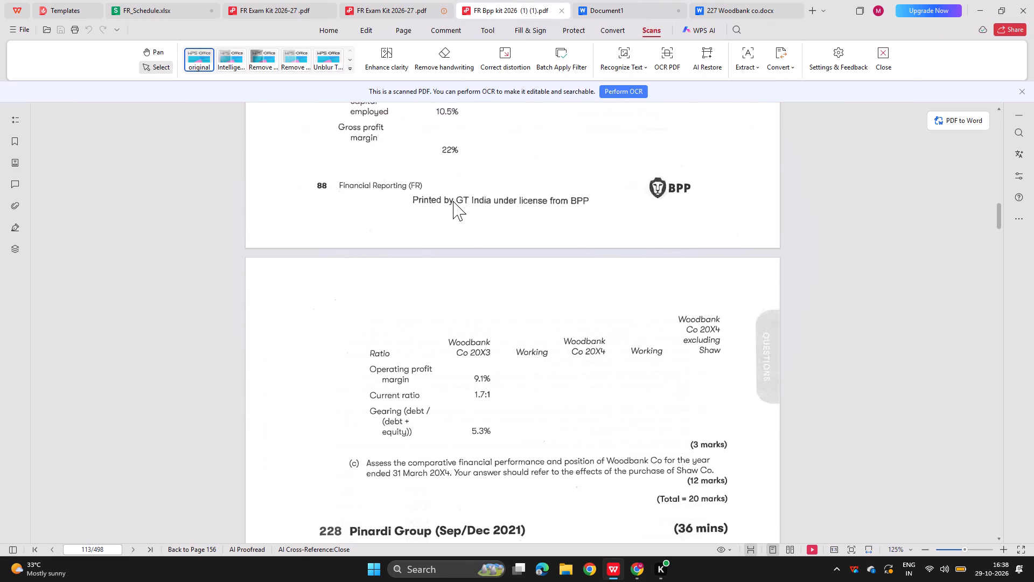
{"action": "scroll", "coordinate": [453, 201], "scroll_direction": "up", "scroll_amount": 1}
{"action": "left_click", "coordinate": [640, 0]}
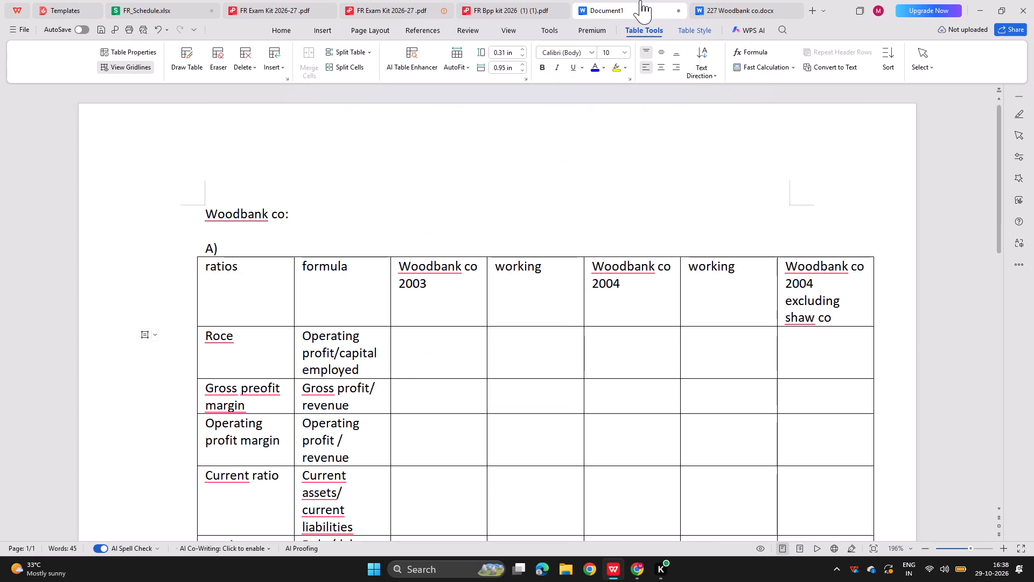
{"action": "type", "text": "10.5%"}
{"action": "key", "text": "Down"}
{"action": "type", "text": "22%"}
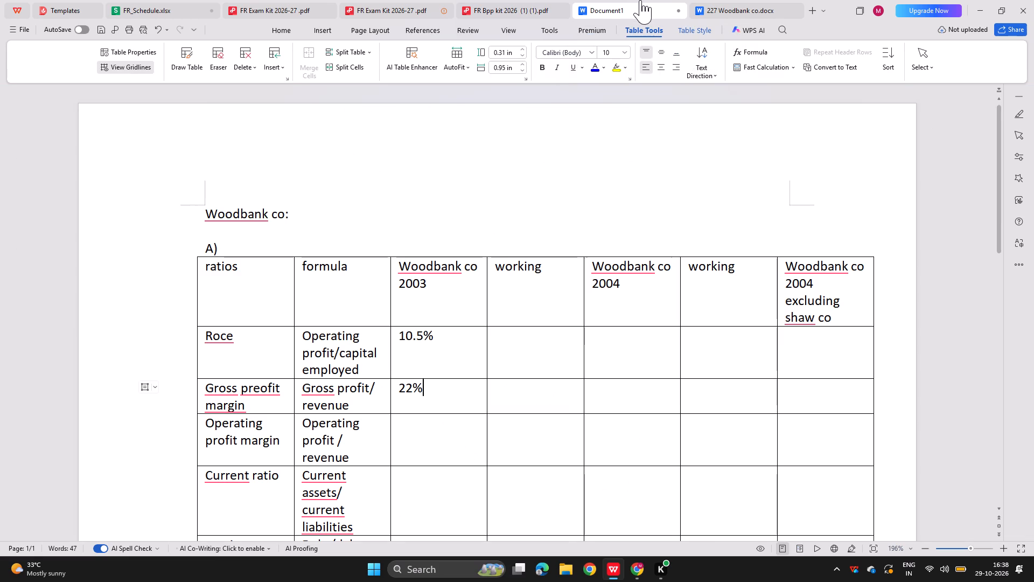
Check the BPP kit and enter 9.1% for operating profit margin and 1.7:1 for current ratio under Woodbank co 2003.
{"action": "key", "text": "Down"}
{"action": "left_click", "coordinate": [519, 3]}
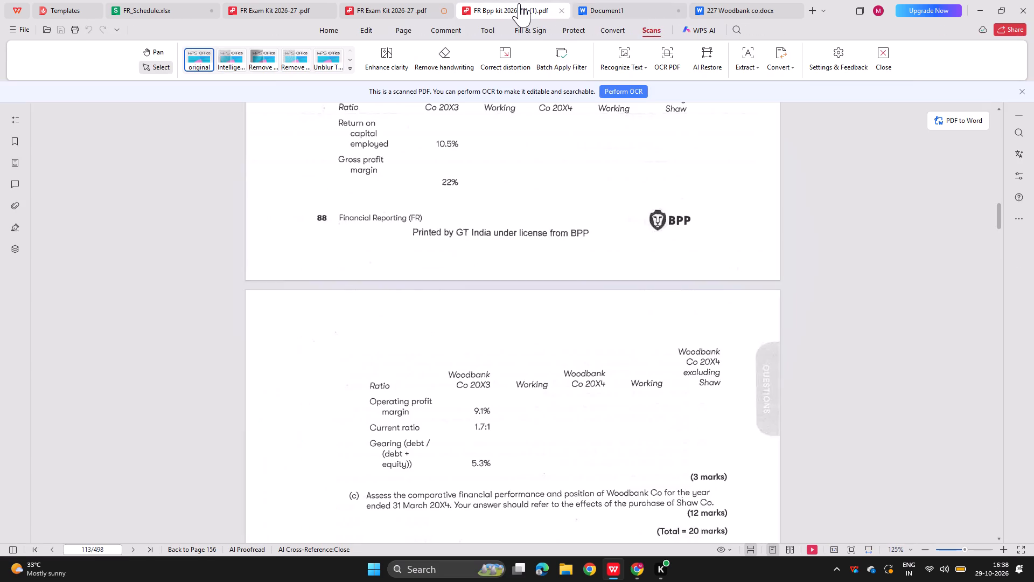
{"action": "left_click", "coordinate": [599, 4]}
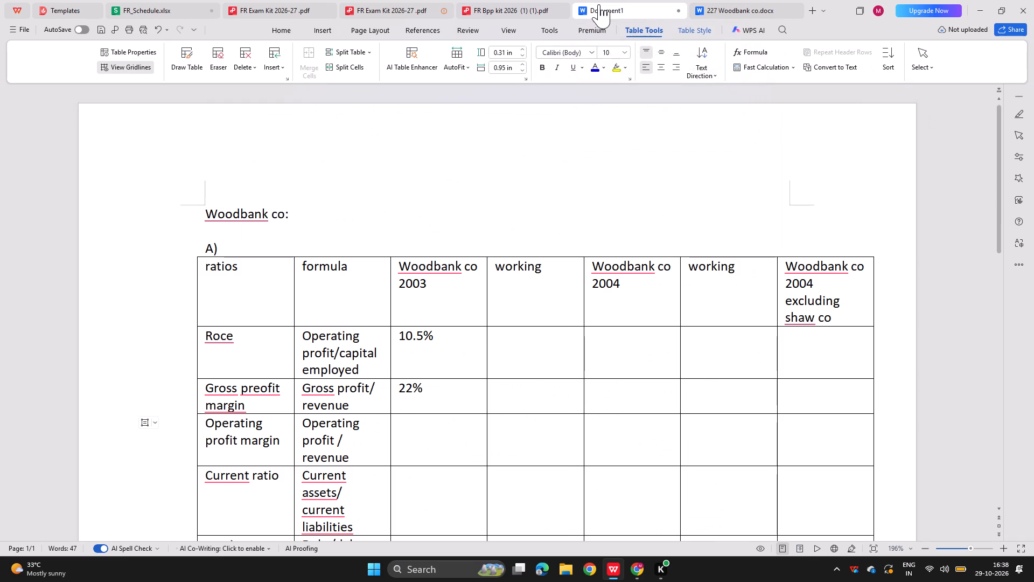
{"action": "type", "text": "9.1%"}
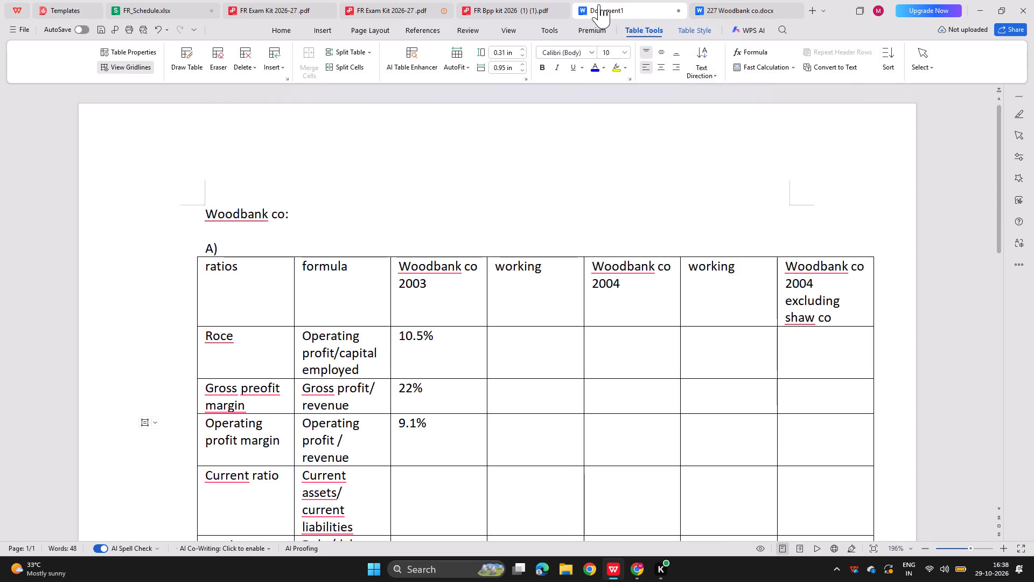
{"action": "key", "text": "Down"}
{"action": "left_click", "coordinate": [536, 0]}
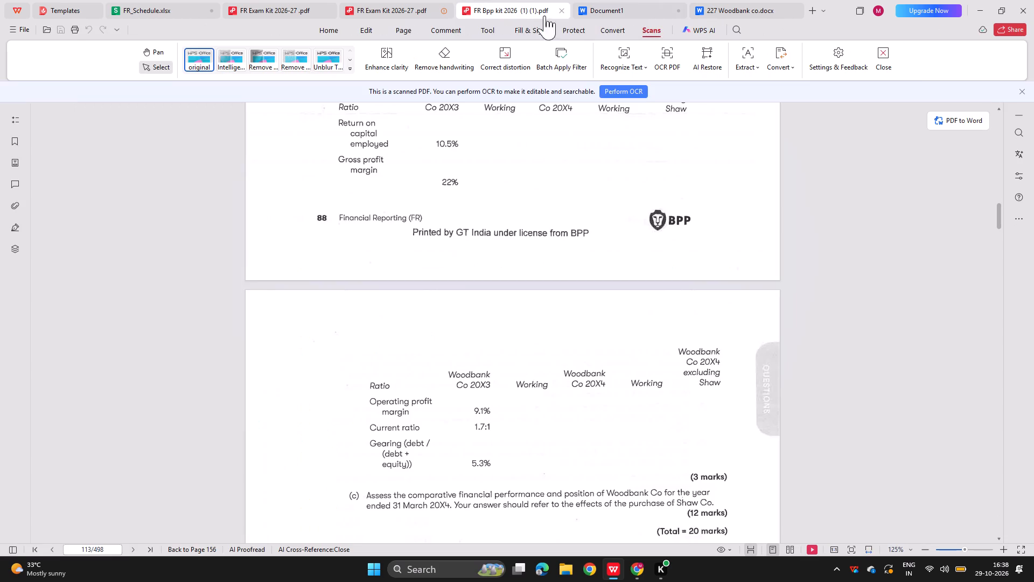
{"action": "left_click", "coordinate": [632, 0]}
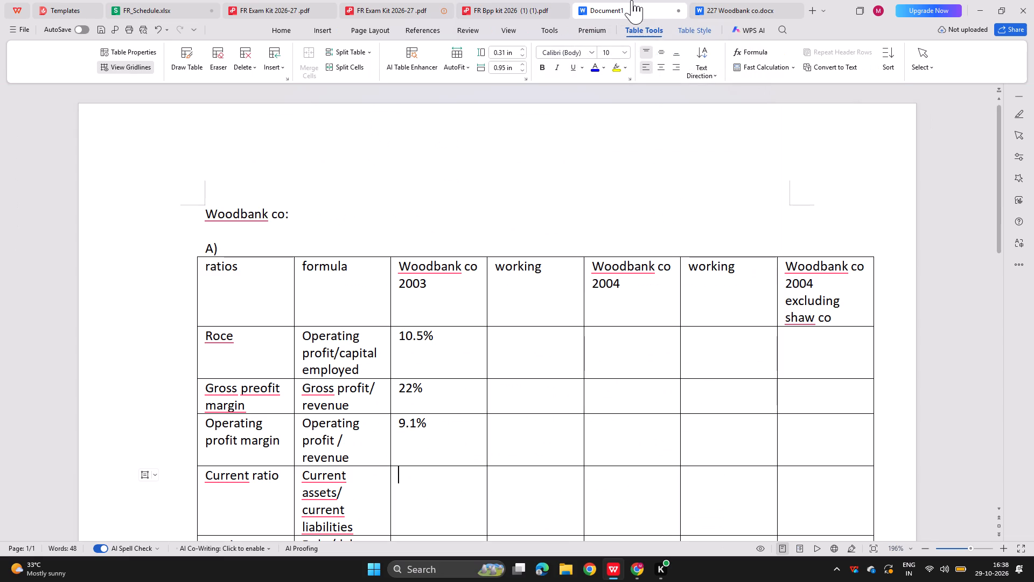
{"action": "type", "text": "10"}
{"action": "key", "text": "BackSpace"}
{"action": "type", "text": ".7"}
{"action": "type", "text": ":1"}
{"action": "key", "text": "Down"}
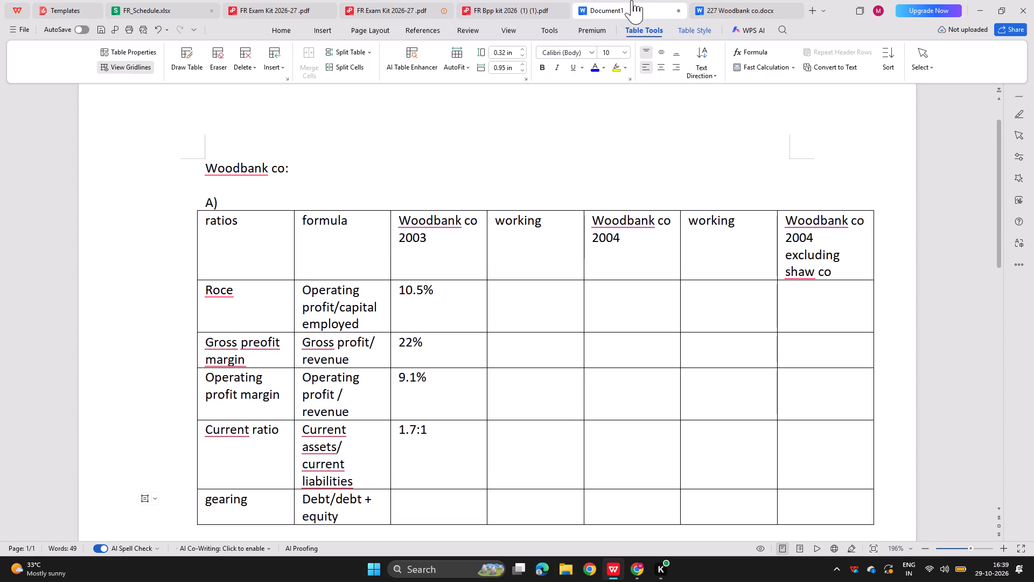
Look up the 20X3 gearing ratio in the BPP kit and enter 5.3% in the gearing row under Woodbank co 2003.
{"action": "left_click", "coordinate": [504, 16]}
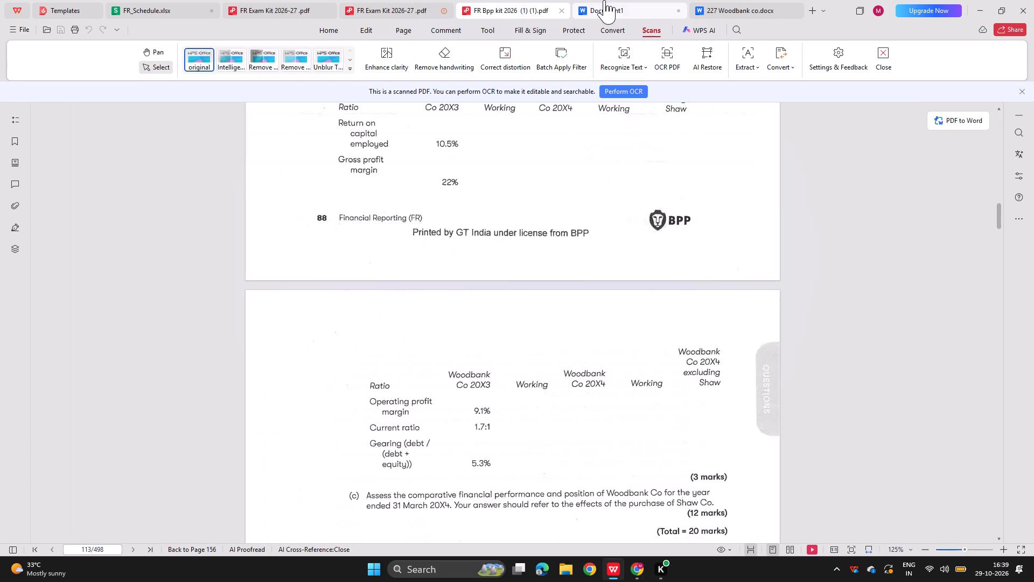
{"action": "left_click", "coordinate": [611, 0]}
{"action": "type", "text": "5.3%"}
Place the cursor in the Roce row's first working cell and review the BPP kit requirements and the existing 227 Woodbank co answer.
{"action": "key", "text": "Up"}
{"action": "key", "text": "Down"}
{"action": "key", "text": "Up"}
{"action": "key", "text": "Up"}
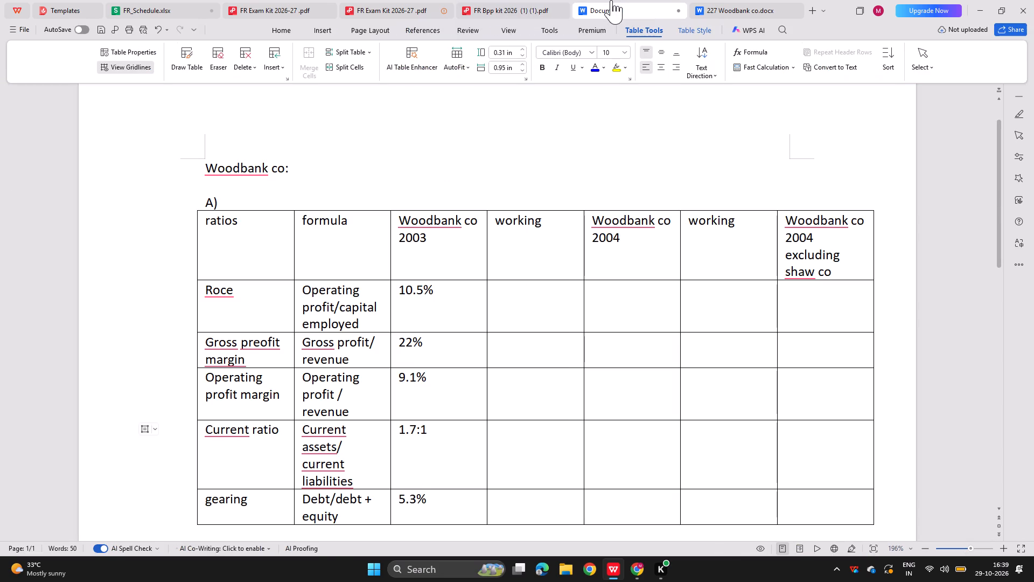
{"action": "key", "text": "Up"}
{"action": "key", "text": "Right"}
{"action": "key", "text": "Up"}
{"action": "key", "text": "Up"}
{"action": "key", "text": "Down"}
{"action": "left_click", "coordinate": [455, 0]}
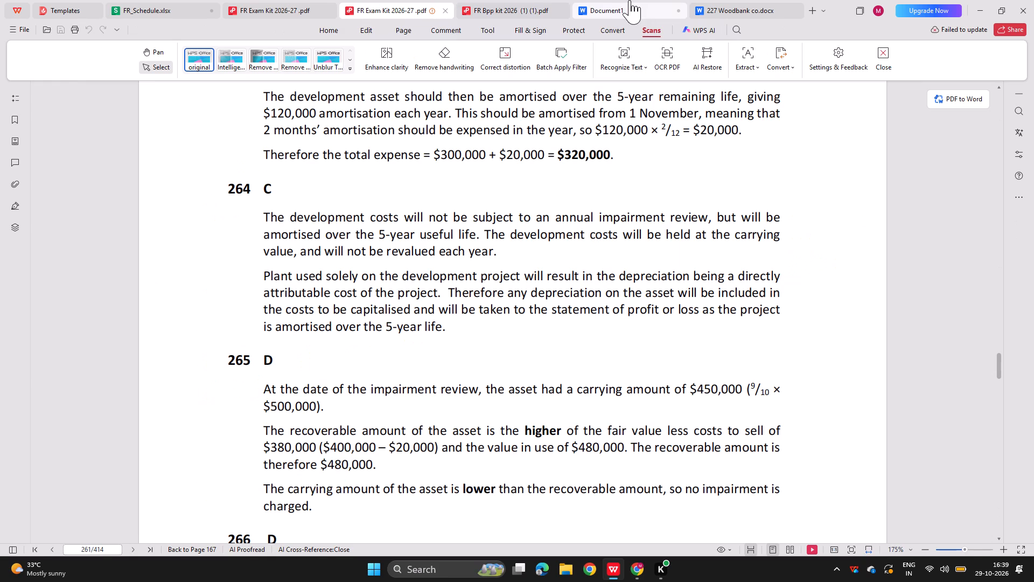
{"action": "left_click", "coordinate": [630, 0]}
{"action": "left_click", "coordinate": [493, 0]}
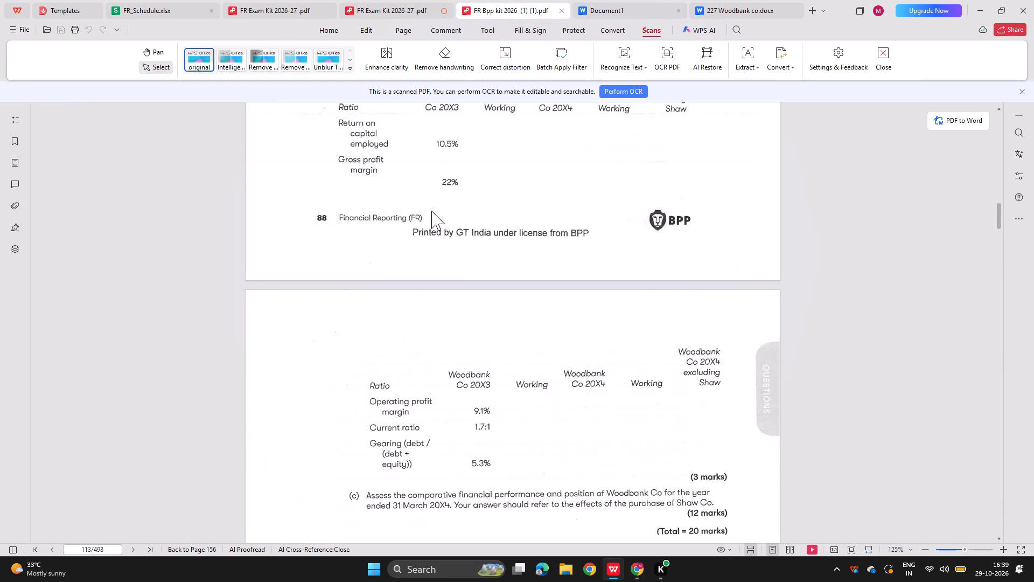
{"action": "scroll", "coordinate": [431, 211], "scroll_direction": "up", "scroll_amount": 1}
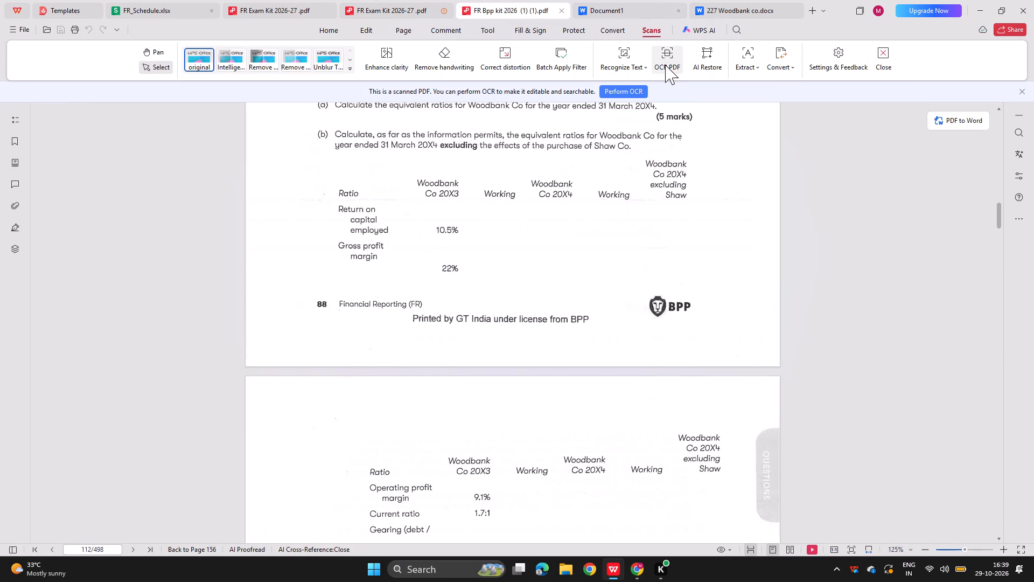
{"action": "left_click", "coordinate": [638, 6]}
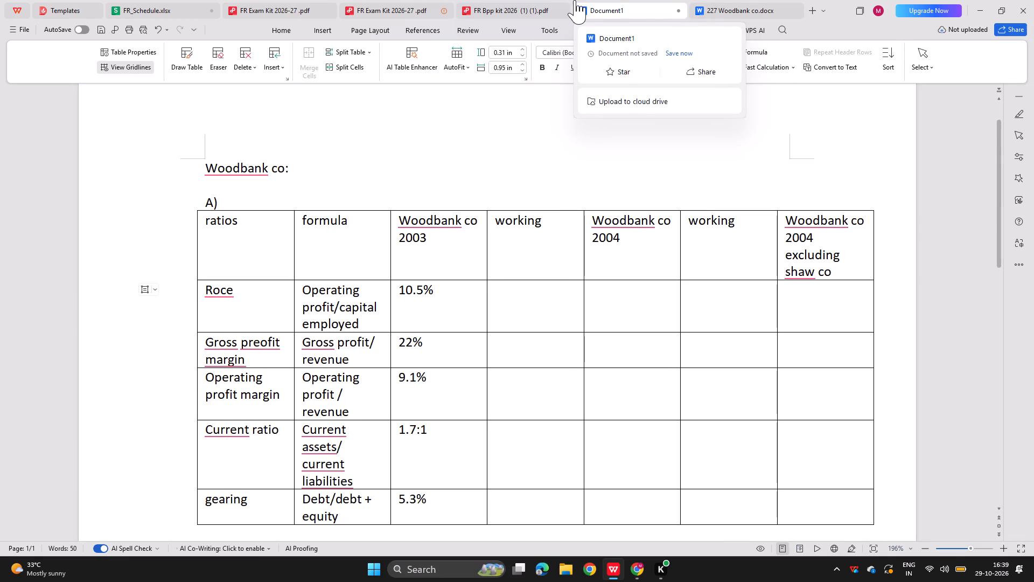
{"action": "left_click", "coordinate": [728, 6]}
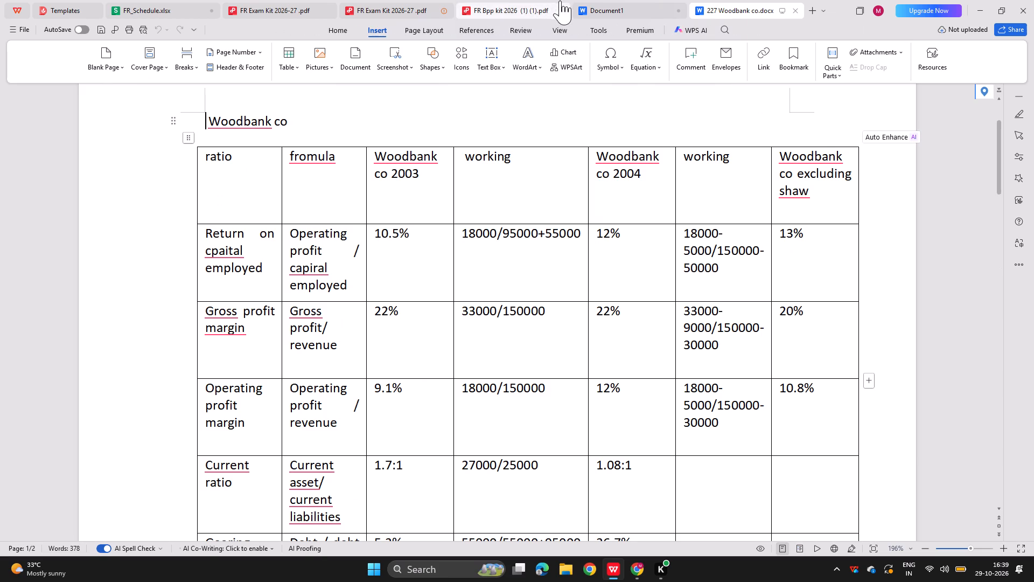
Look up the 20X4 operating profit in the BPP kit and enter 18000 in the first working column for Roce and operating profit margin.
{"action": "left_click", "coordinate": [486, 1]}
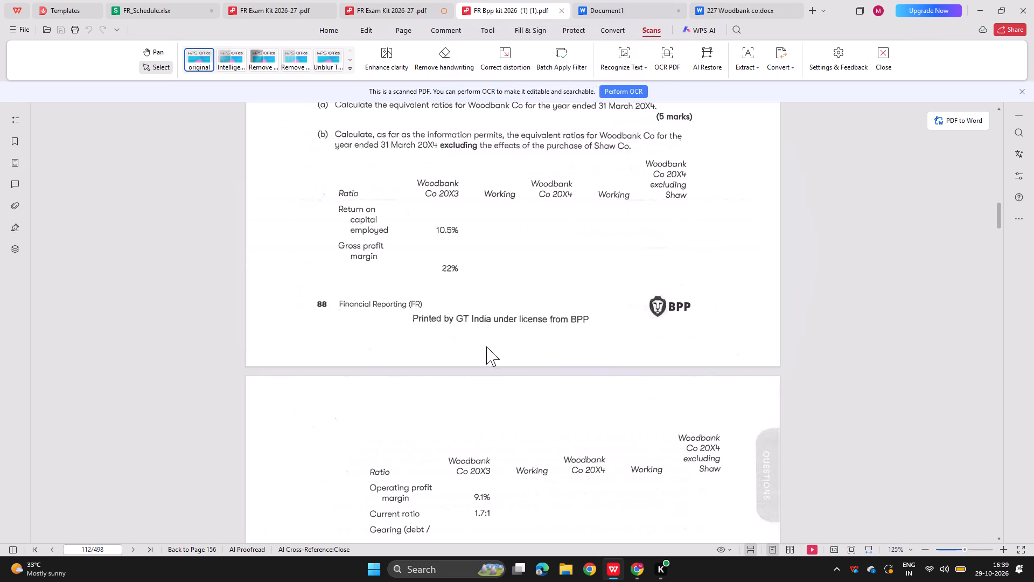
{"action": "scroll", "coordinate": [486, 347], "scroll_direction": "up", "scroll_amount": 3}
{"action": "scroll", "coordinate": [486, 347], "scroll_direction": "down", "scroll_amount": 1}
{"action": "scroll", "coordinate": [486, 347], "scroll_direction": "up", "scroll_amount": 1}
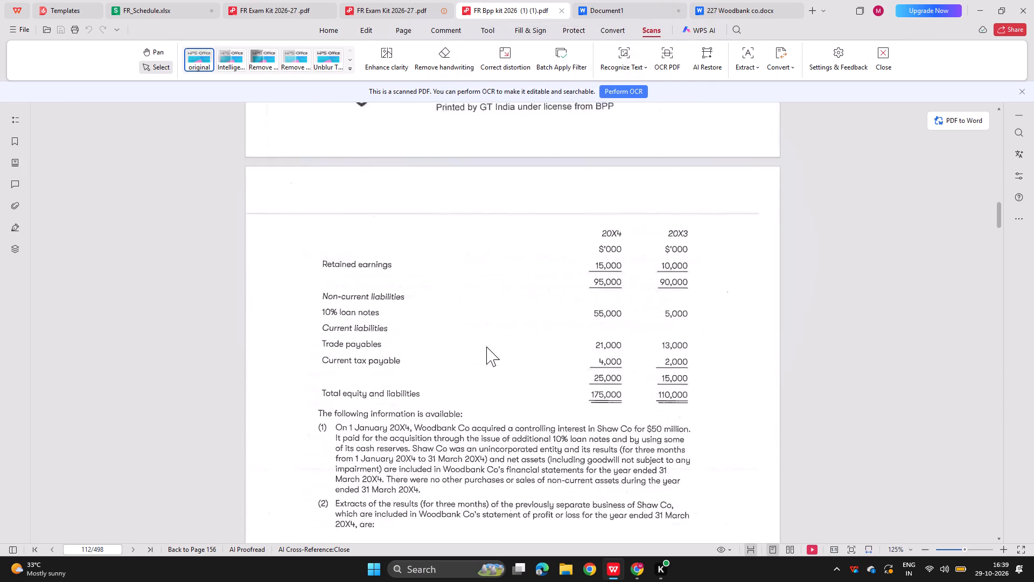
{"action": "scroll", "coordinate": [486, 347], "scroll_direction": "up", "scroll_amount": 2}
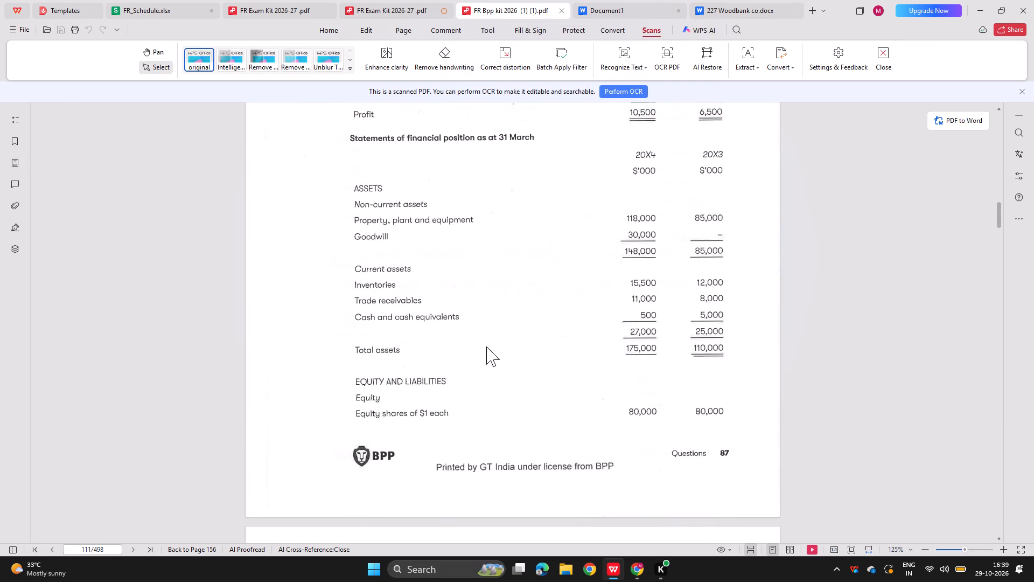
{"action": "scroll", "coordinate": [564, 241], "scroll_direction": "down", "scroll_amount": 1}
{"action": "scroll", "coordinate": [564, 241], "scroll_direction": "up", "scroll_amount": 1}
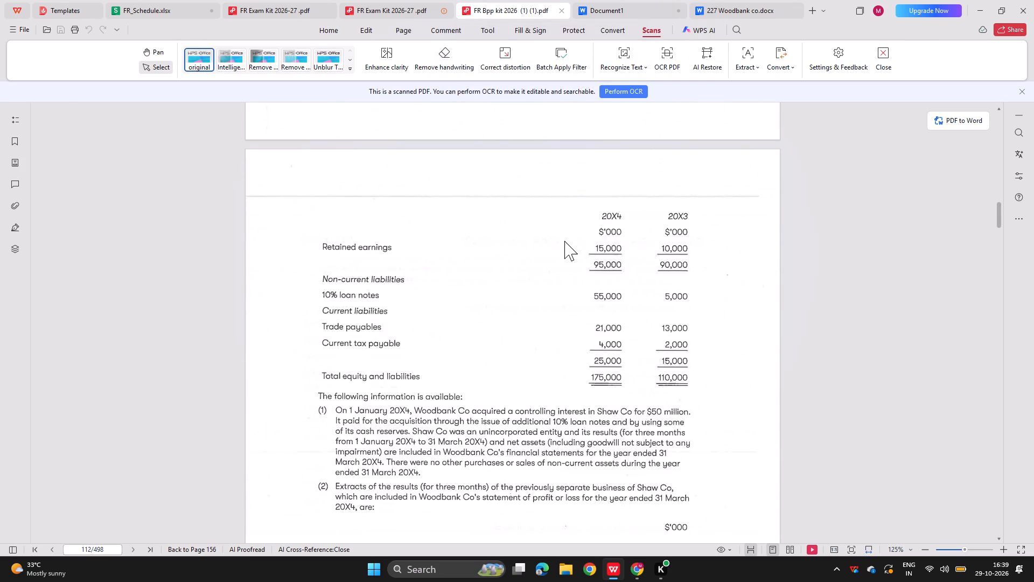
{"action": "scroll", "coordinate": [564, 241], "scroll_direction": "up", "scroll_amount": 2}
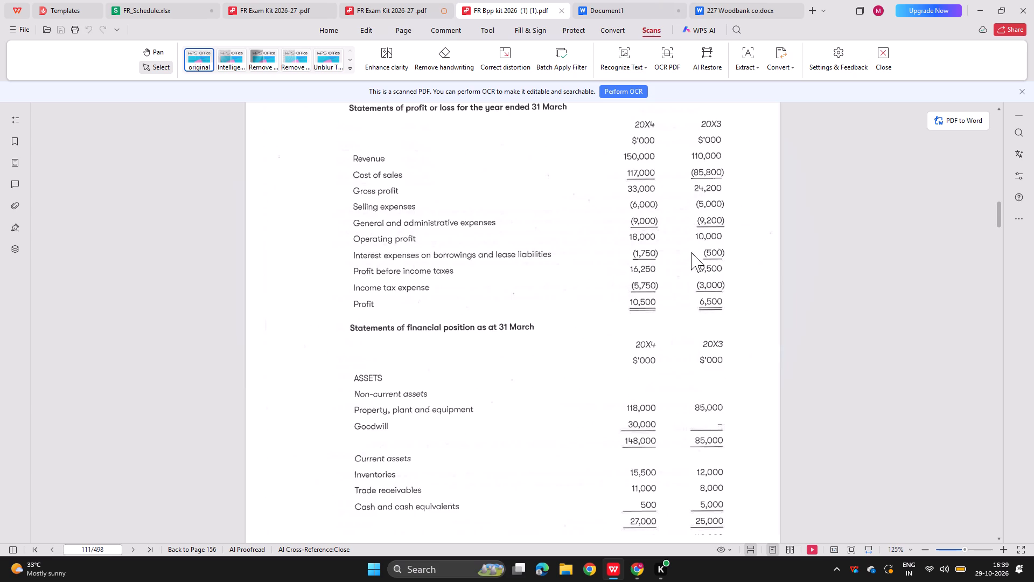
{"action": "left_click", "coordinate": [631, 0]}
{"action": "type", "text": "18000"}
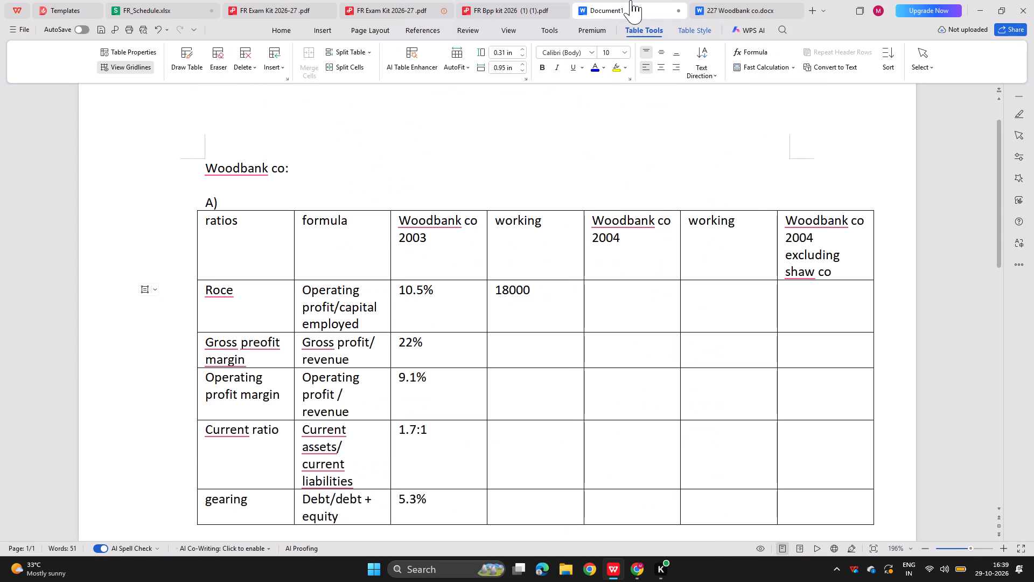
{"action": "key", "text": "Down"}
{"action": "key", "text": "Down"}
{"action": "type", "text": "18000"}
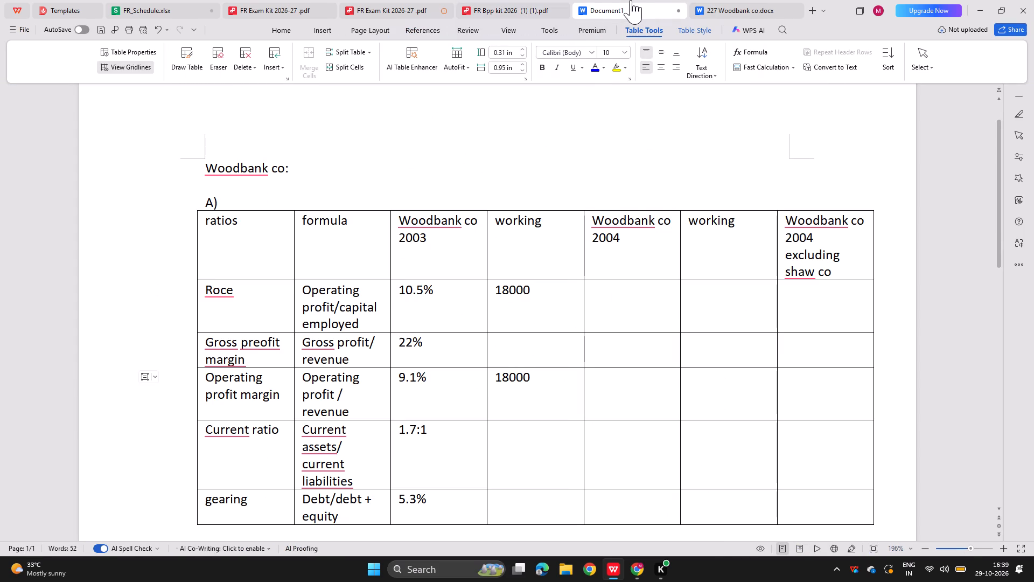
Check the 20X4 loan notes and equity in the BPP kit and complete the Roce working as 18000/55000+95000.
{"action": "left_click", "coordinate": [520, 0]}
{"action": "scroll", "coordinate": [474, 262], "scroll_direction": "down", "scroll_amount": 1}
{"action": "scroll", "coordinate": [426, 379], "scroll_direction": "down", "scroll_amount": 1}
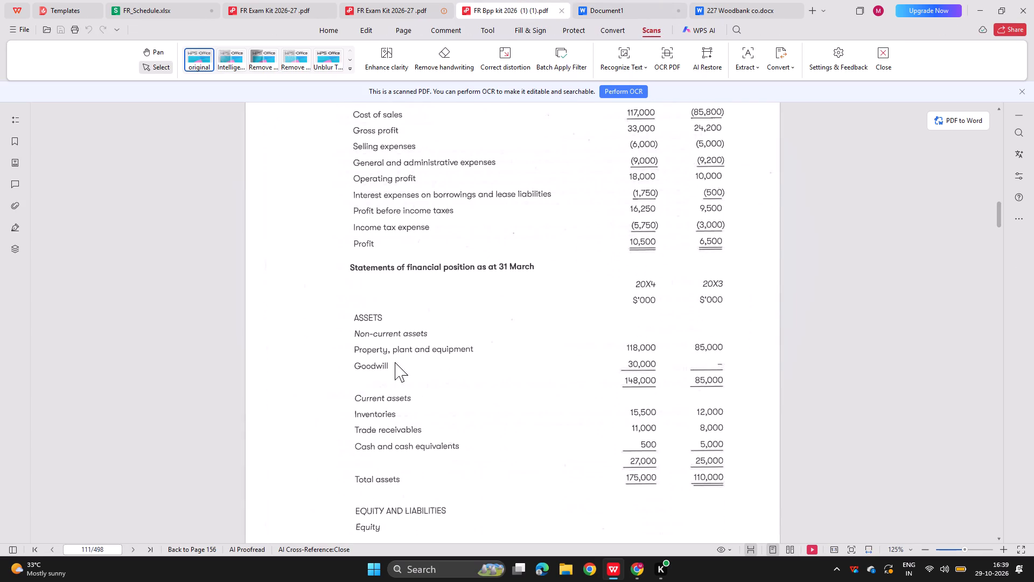
{"action": "scroll", "coordinate": [476, 373], "scroll_direction": "down", "scroll_amount": 2}
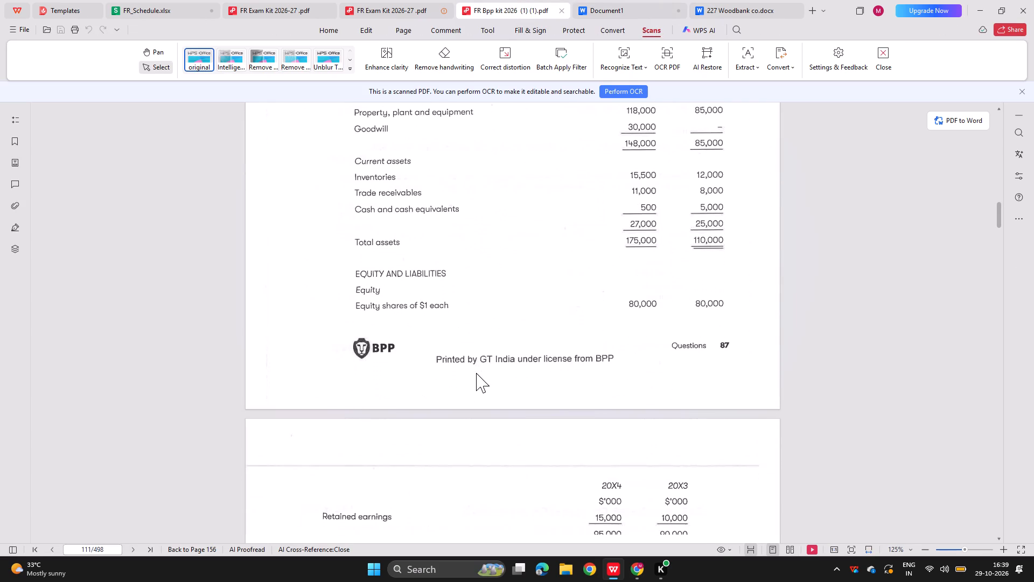
{"action": "scroll", "coordinate": [476, 373], "scroll_direction": "down", "scroll_amount": 1}
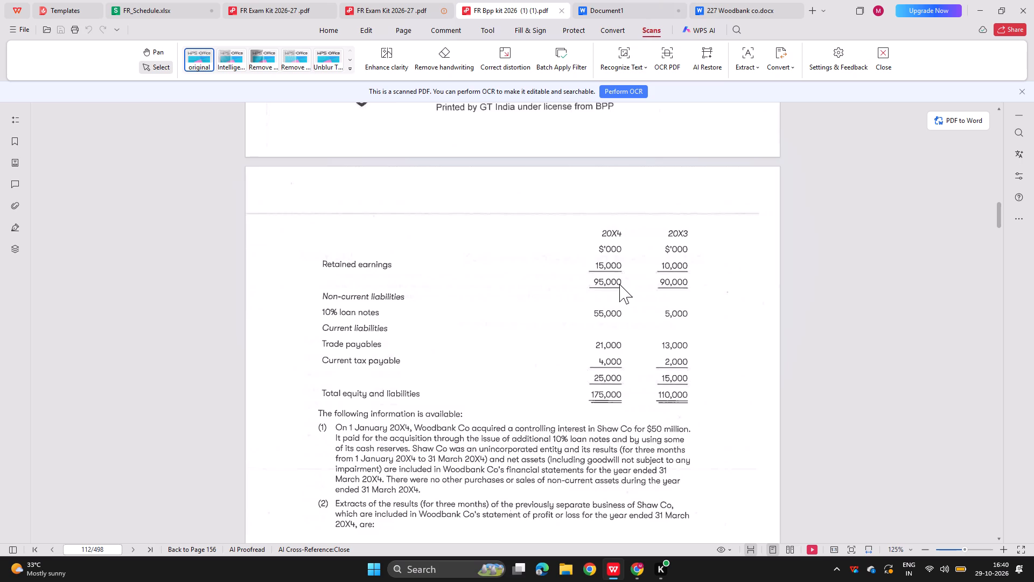
{"action": "left_click", "coordinate": [744, 1]}
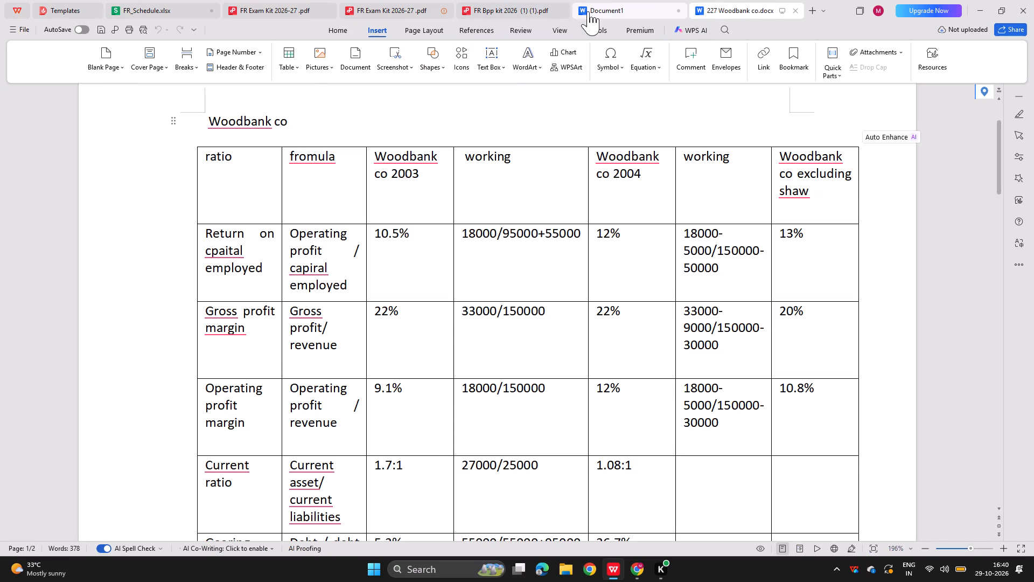
{"action": "left_click", "coordinate": [637, 0]}
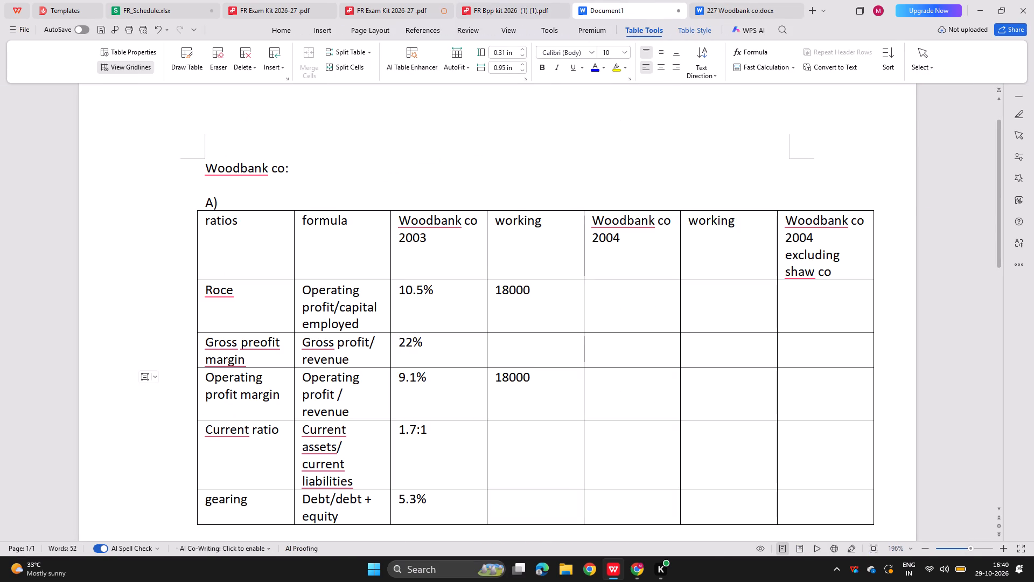
{"action": "left_click", "coordinate": [537, 295]}
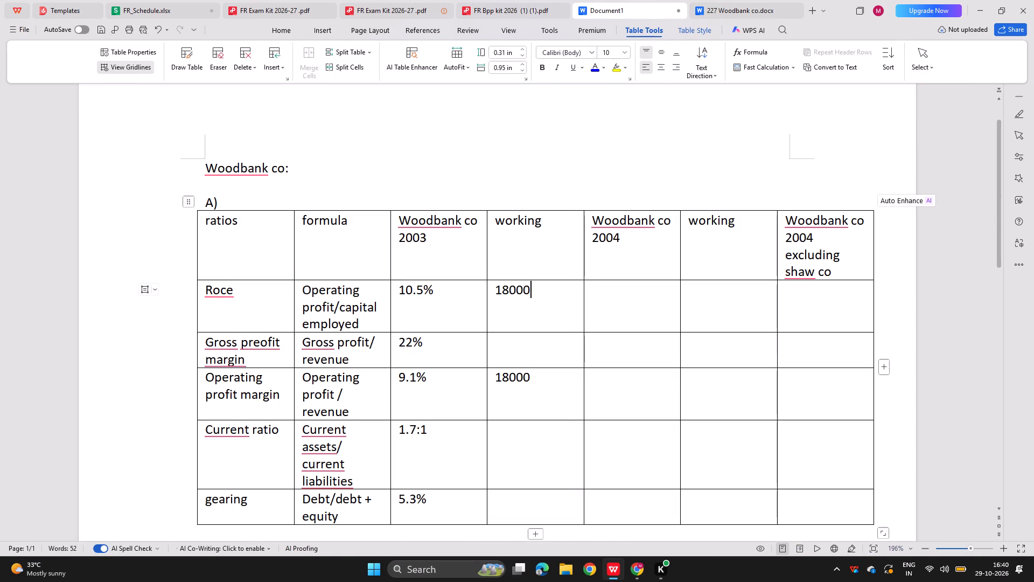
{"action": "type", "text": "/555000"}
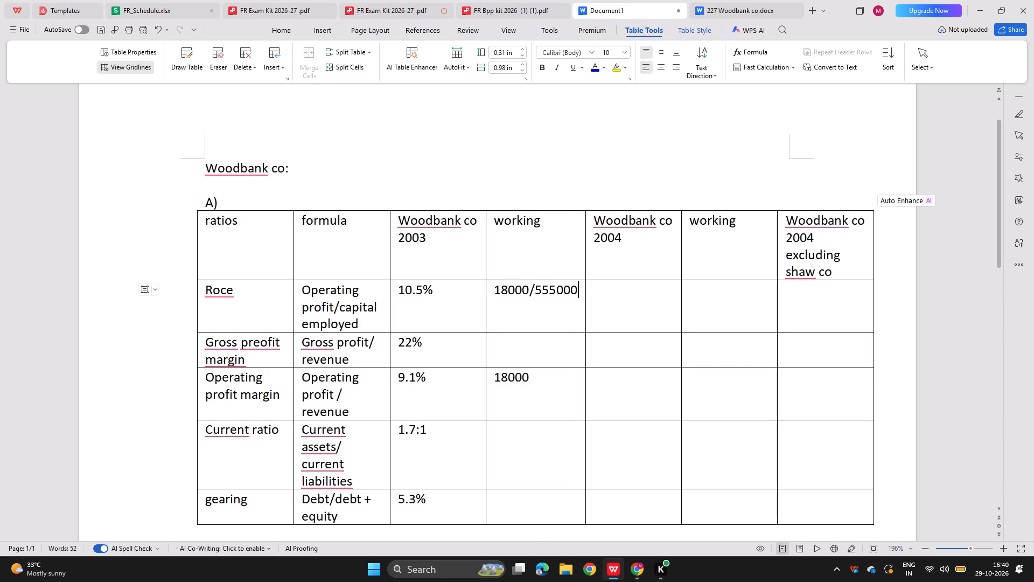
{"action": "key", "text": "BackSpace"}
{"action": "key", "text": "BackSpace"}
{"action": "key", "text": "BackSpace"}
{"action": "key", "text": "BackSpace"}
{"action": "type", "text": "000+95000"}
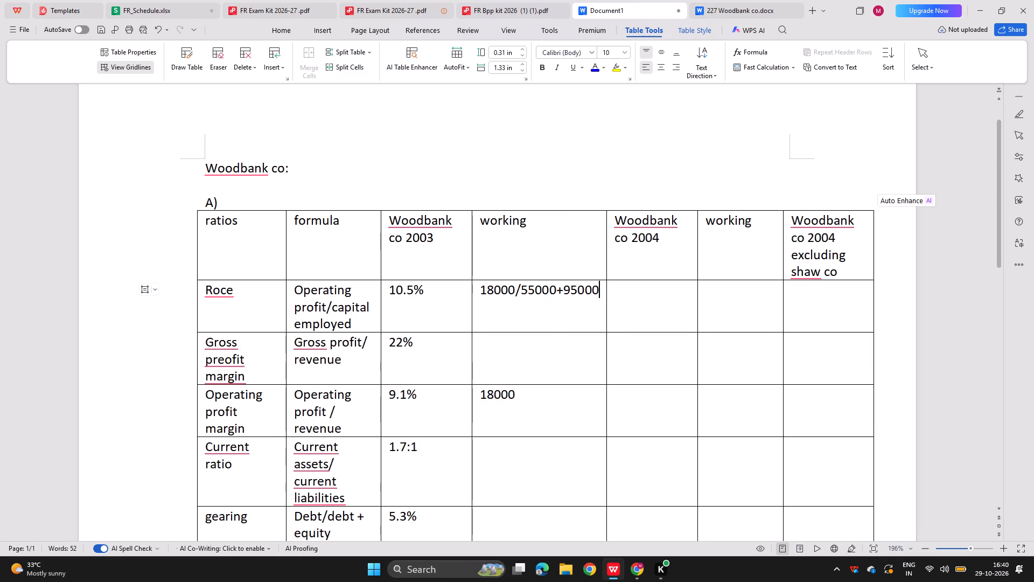
Look up 20X4 gross profit and revenue in the BPP kit; enter workings 33000/150000 for gross profit margin and 18000/150000 for operating profit margin.
{"action": "left_click", "coordinate": [523, 349]}
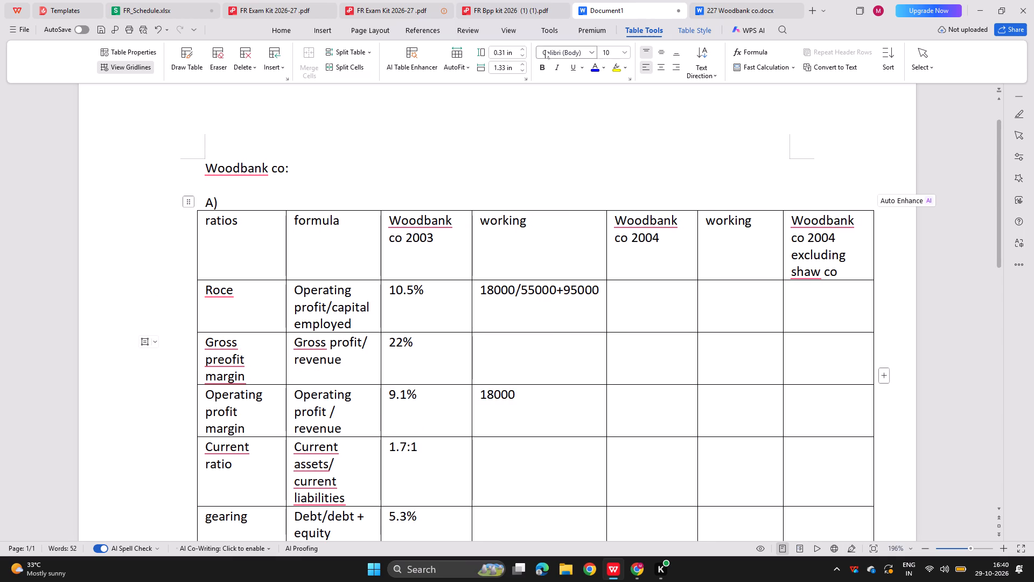
{"action": "left_click", "coordinate": [490, 2]}
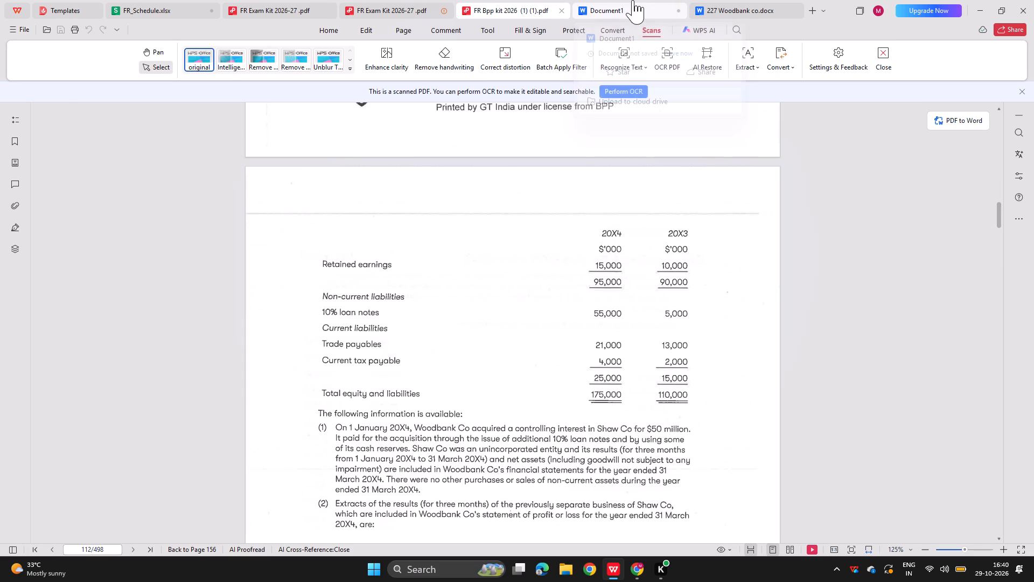
{"action": "left_click", "coordinate": [627, 2]}
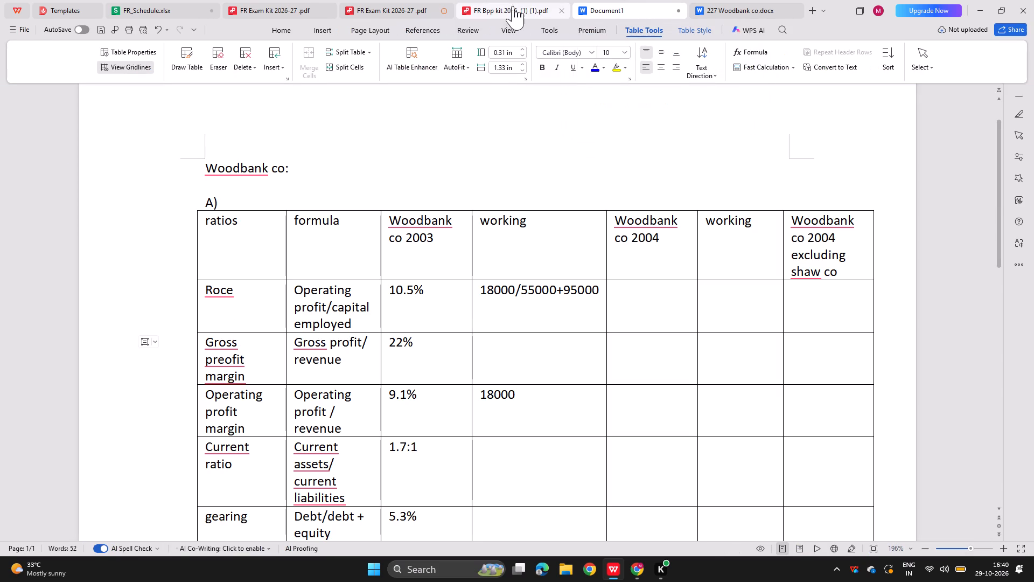
{"action": "left_click", "coordinate": [498, 3]}
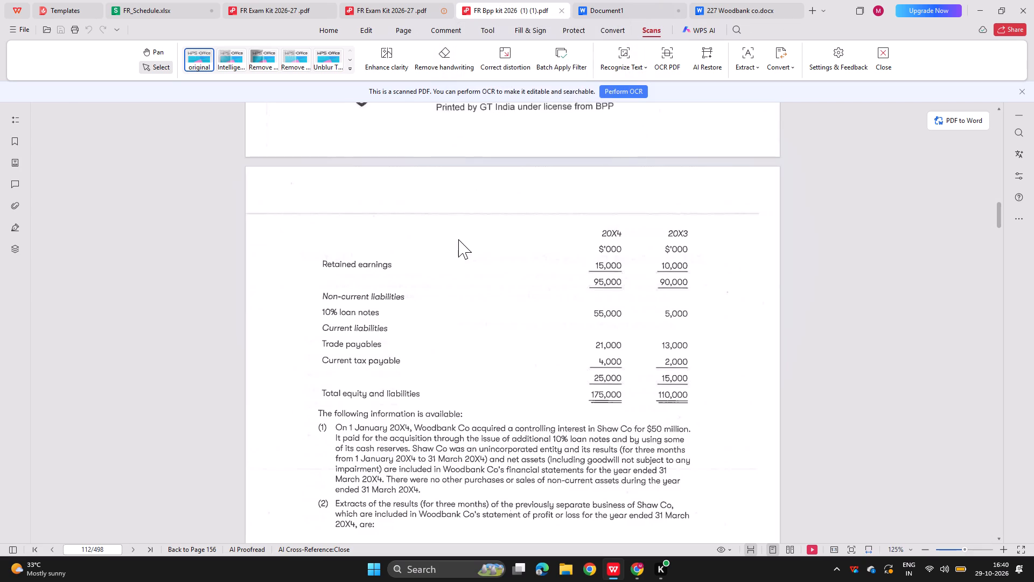
{"action": "scroll", "coordinate": [458, 239], "scroll_direction": "up", "scroll_amount": 2}
{"action": "scroll", "coordinate": [458, 239], "scroll_direction": "down", "scroll_amount": 1}
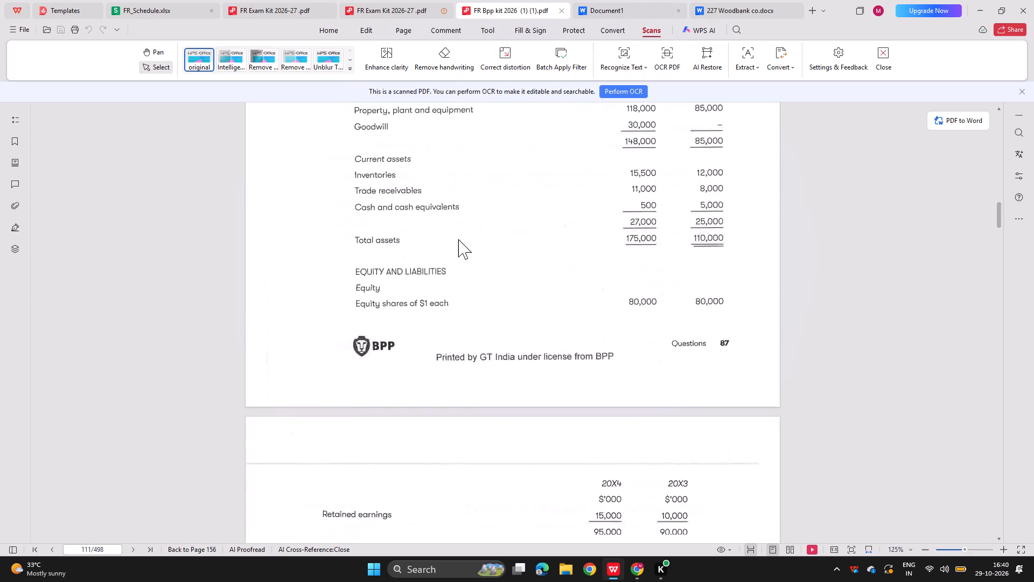
{"action": "scroll", "coordinate": [458, 239], "scroll_direction": "down", "scroll_amount": 1}
{"action": "scroll", "coordinate": [458, 239], "scroll_direction": "up", "scroll_amount": 4}
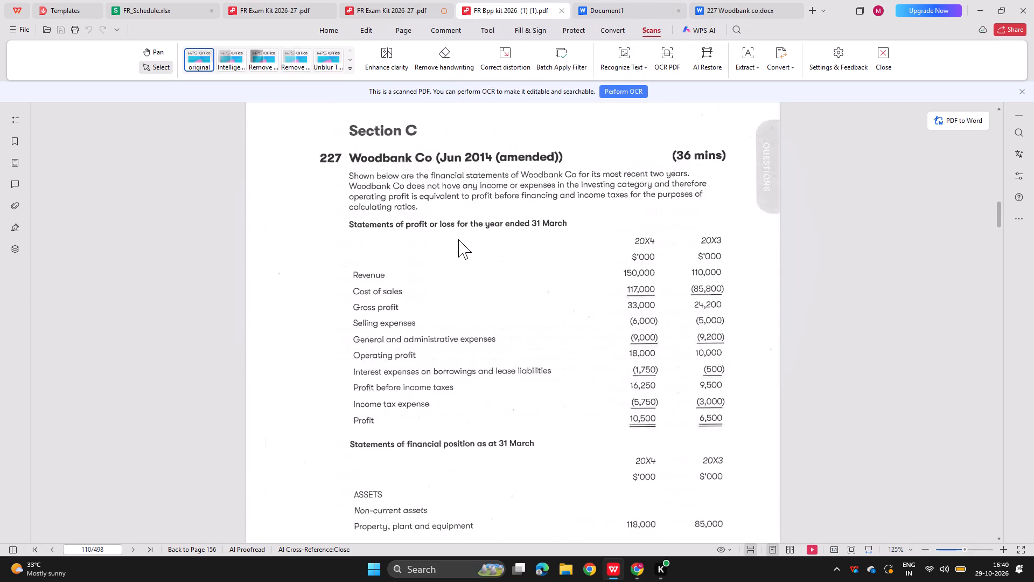
{"action": "left_click", "coordinate": [593, 0]}
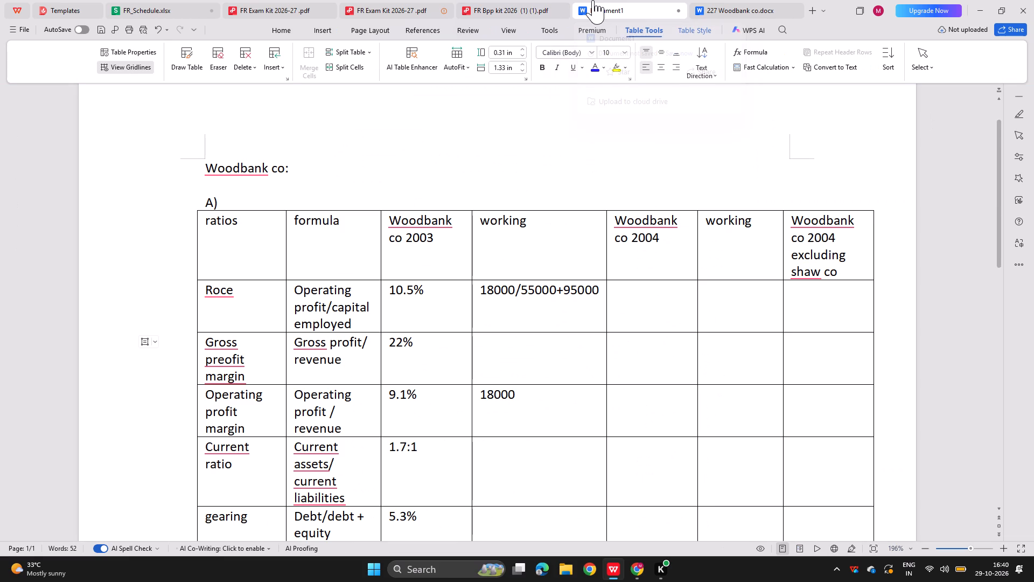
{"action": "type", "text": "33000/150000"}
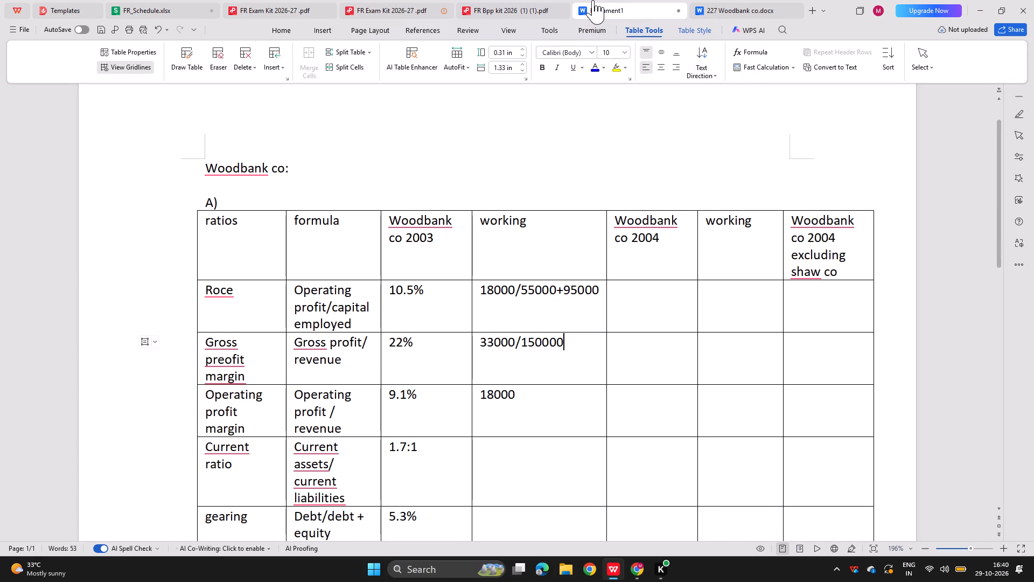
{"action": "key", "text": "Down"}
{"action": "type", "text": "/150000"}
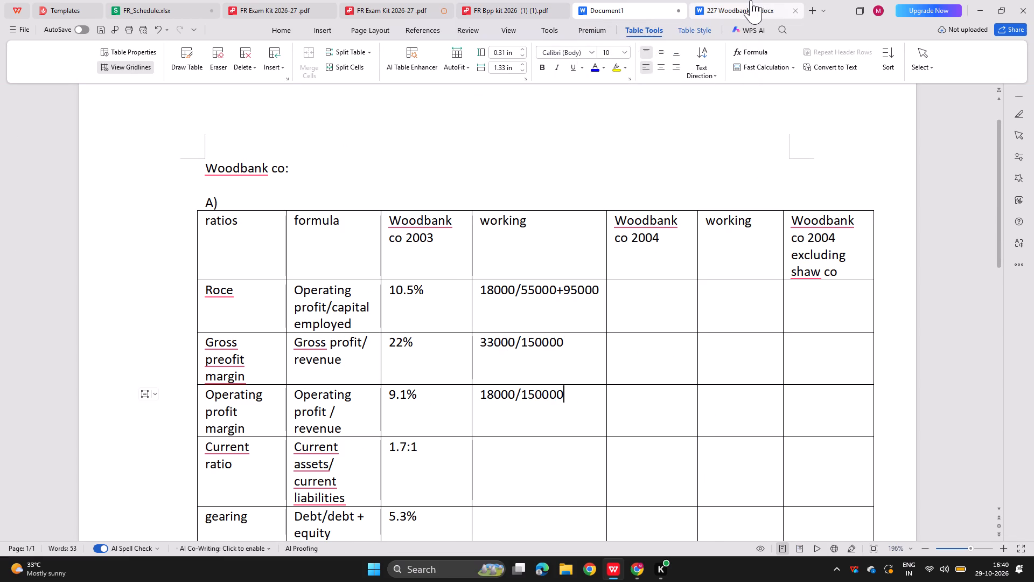
Look up 20X4 current assets and current liabilities in the BPP kit and enter the current ratio working as 27000/25000.
{"action": "left_click", "coordinate": [750, 0]}
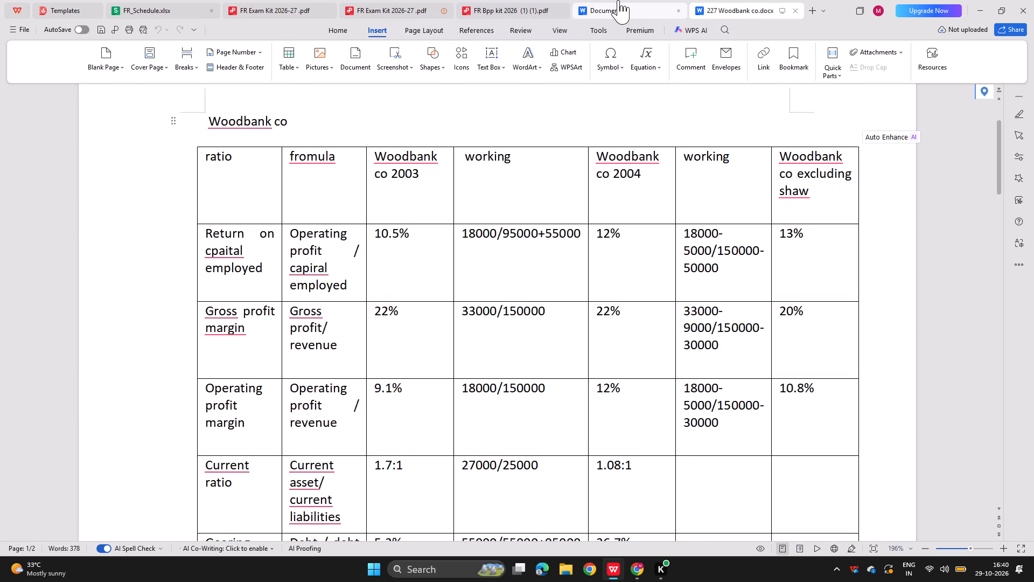
{"action": "left_click", "coordinate": [618, 0]}
{"action": "left_click", "coordinate": [502, 0]}
{"action": "scroll", "coordinate": [420, 318], "scroll_direction": "down", "scroll_amount": 1}
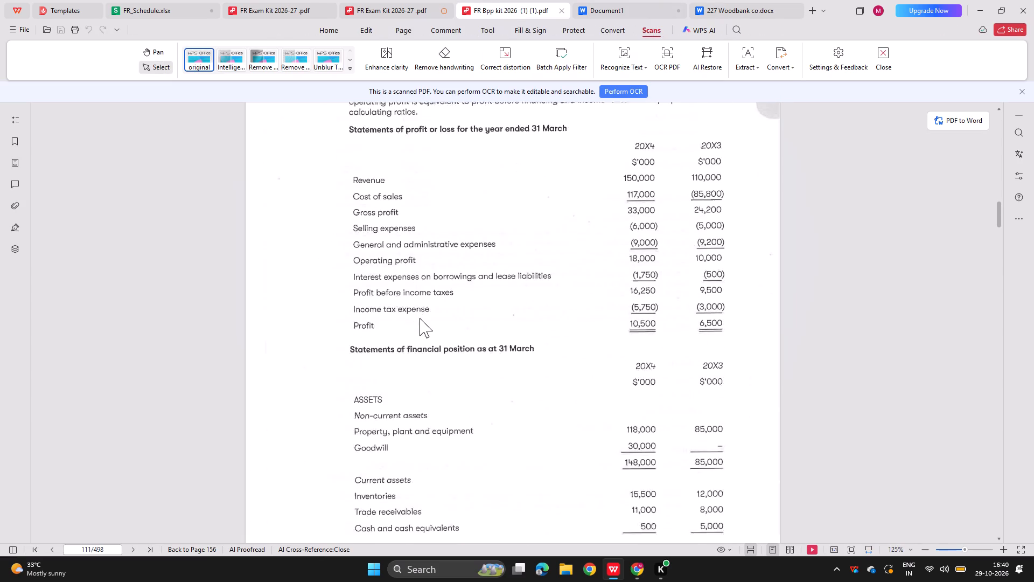
{"action": "scroll", "coordinate": [420, 318], "scroll_direction": "down", "scroll_amount": 1}
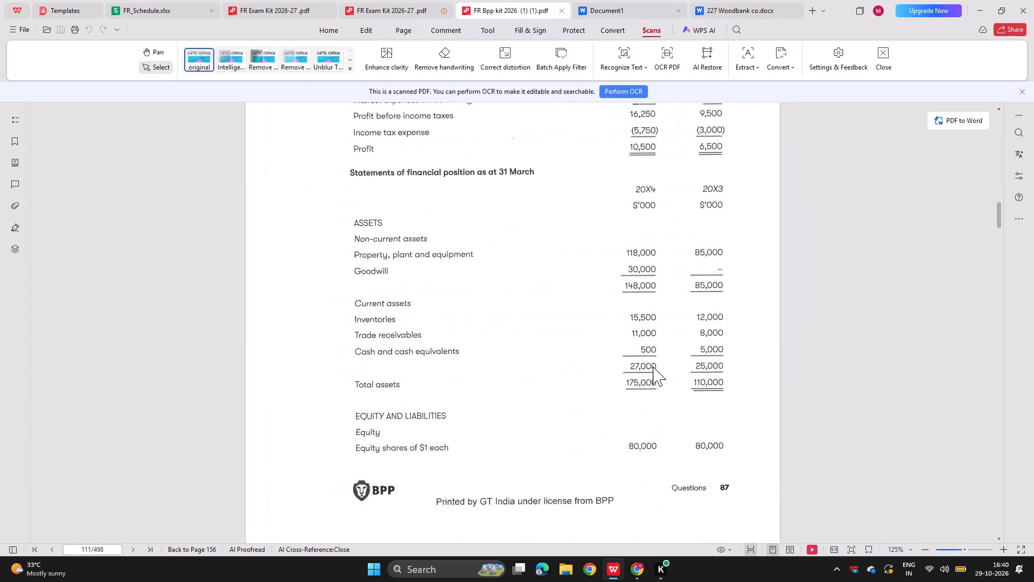
{"action": "scroll", "coordinate": [574, 378], "scroll_direction": "down", "scroll_amount": 3}
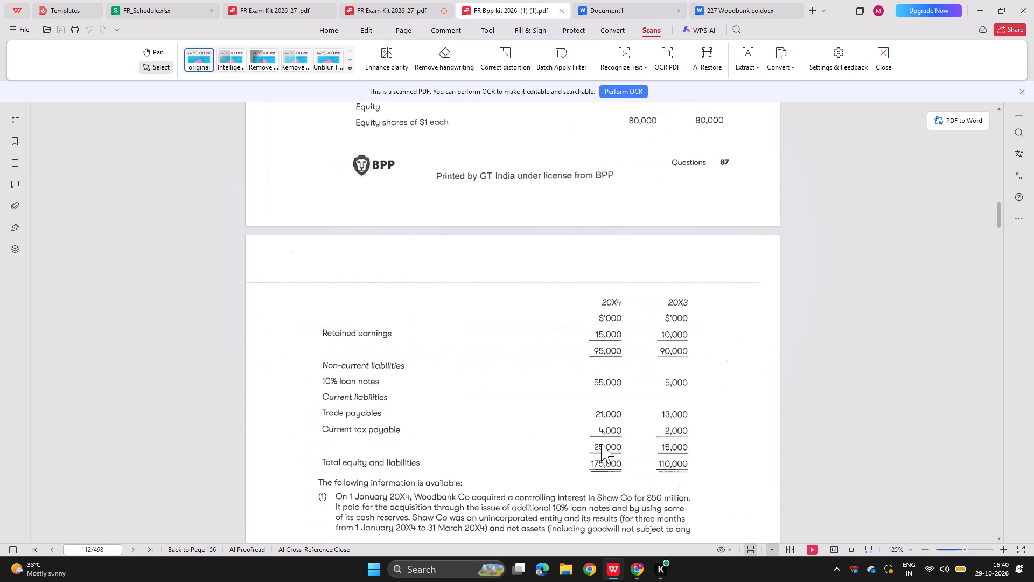
{"action": "left_click", "coordinate": [627, 0]}
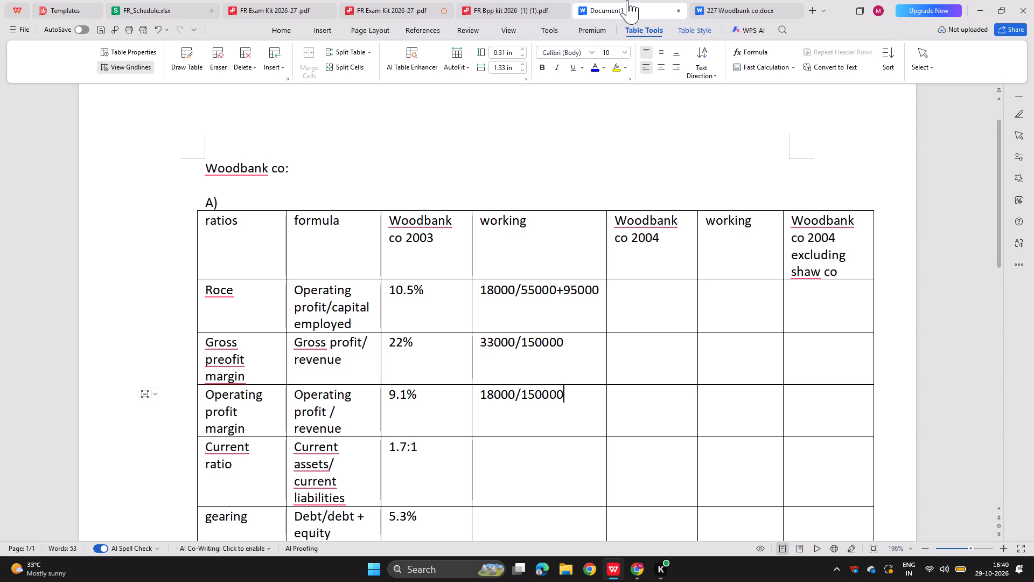
{"action": "key", "text": "Down"}
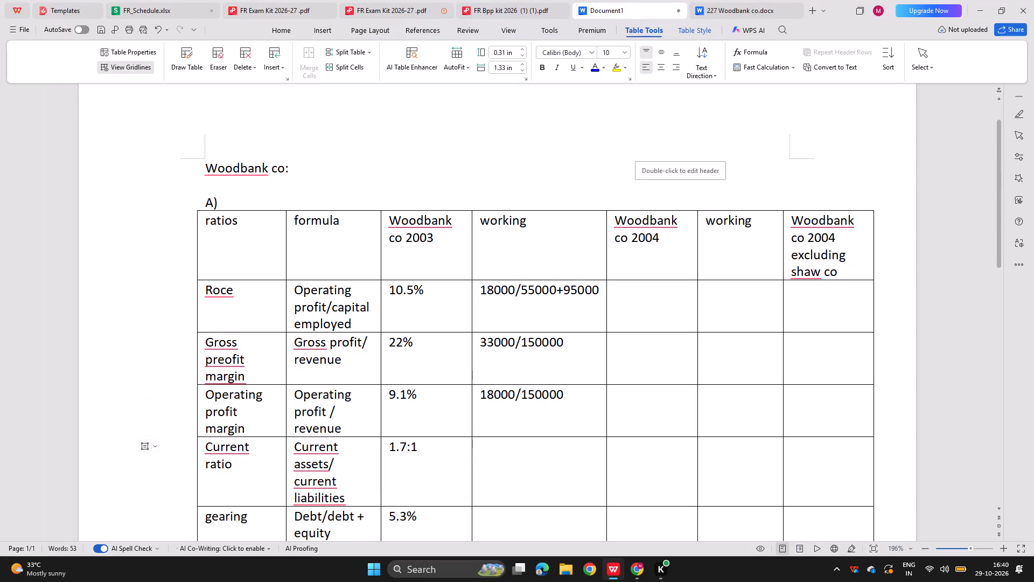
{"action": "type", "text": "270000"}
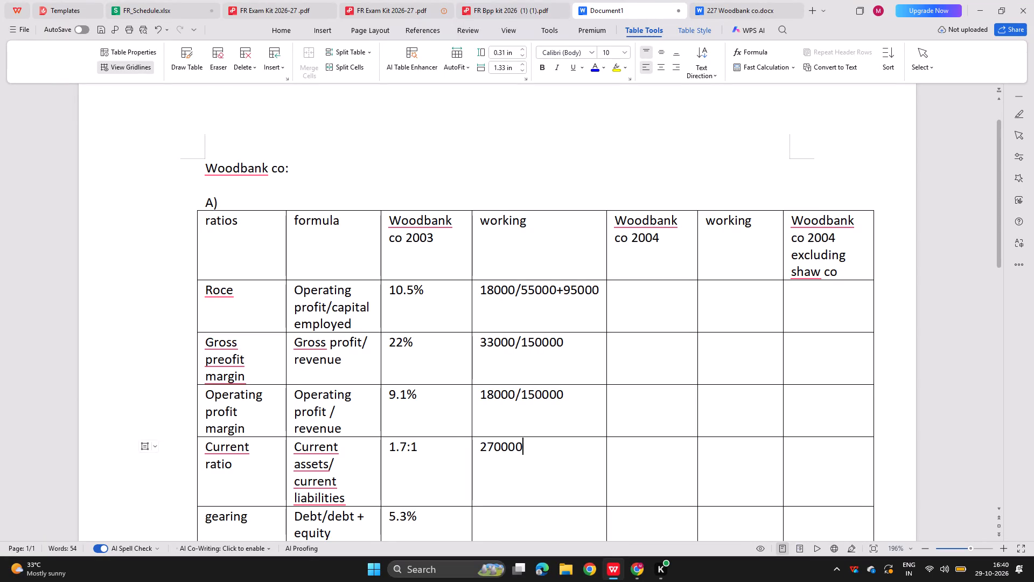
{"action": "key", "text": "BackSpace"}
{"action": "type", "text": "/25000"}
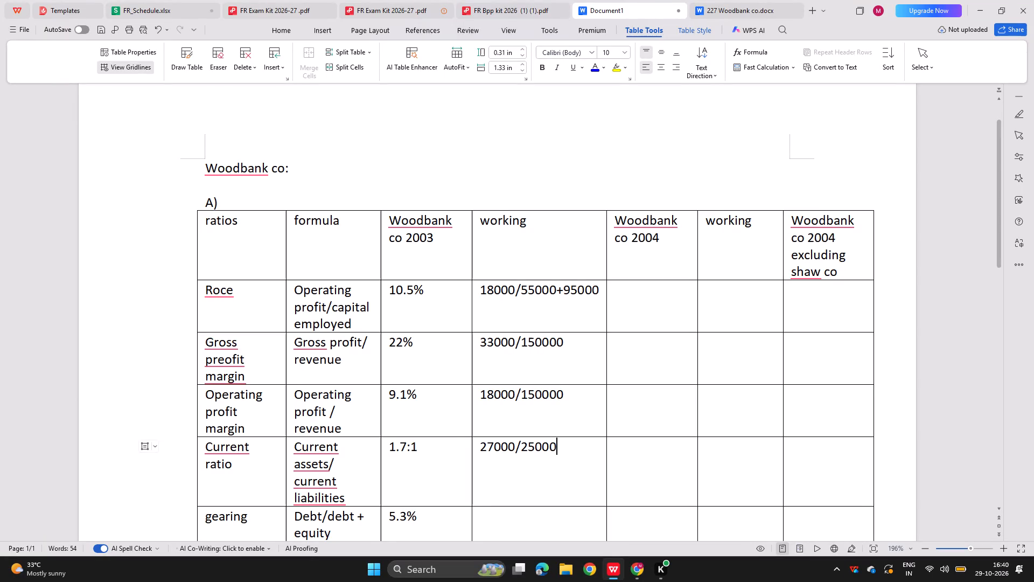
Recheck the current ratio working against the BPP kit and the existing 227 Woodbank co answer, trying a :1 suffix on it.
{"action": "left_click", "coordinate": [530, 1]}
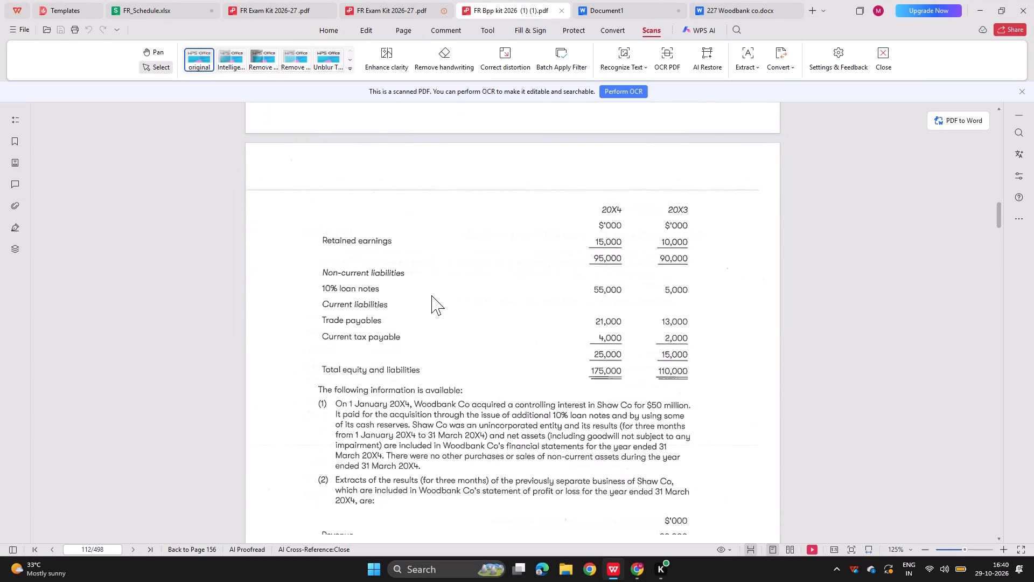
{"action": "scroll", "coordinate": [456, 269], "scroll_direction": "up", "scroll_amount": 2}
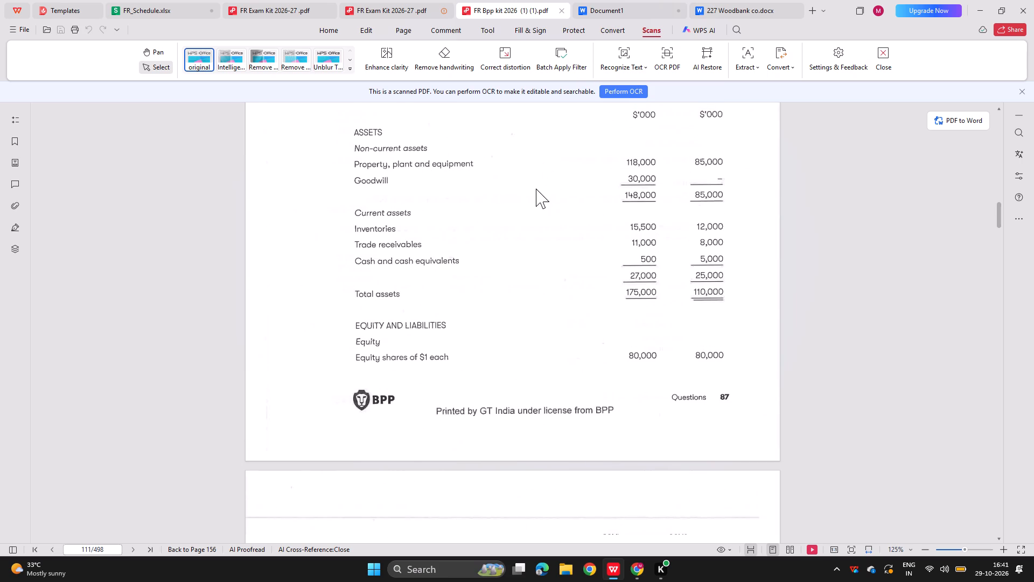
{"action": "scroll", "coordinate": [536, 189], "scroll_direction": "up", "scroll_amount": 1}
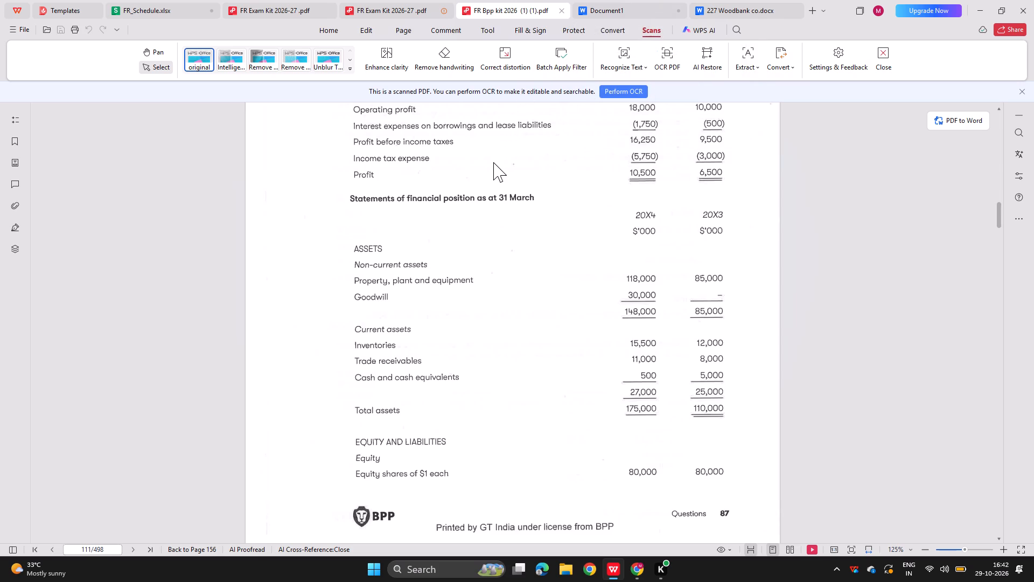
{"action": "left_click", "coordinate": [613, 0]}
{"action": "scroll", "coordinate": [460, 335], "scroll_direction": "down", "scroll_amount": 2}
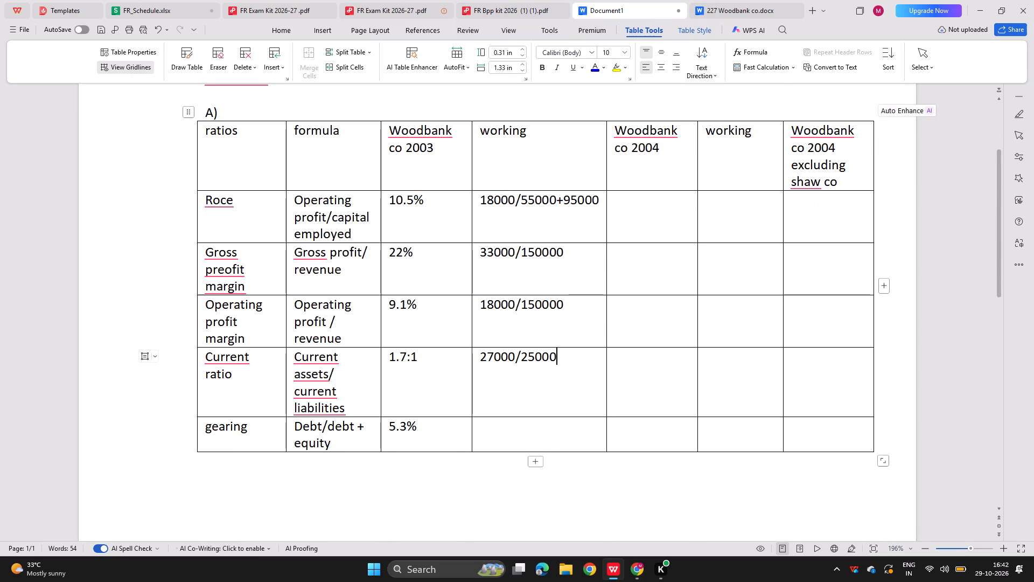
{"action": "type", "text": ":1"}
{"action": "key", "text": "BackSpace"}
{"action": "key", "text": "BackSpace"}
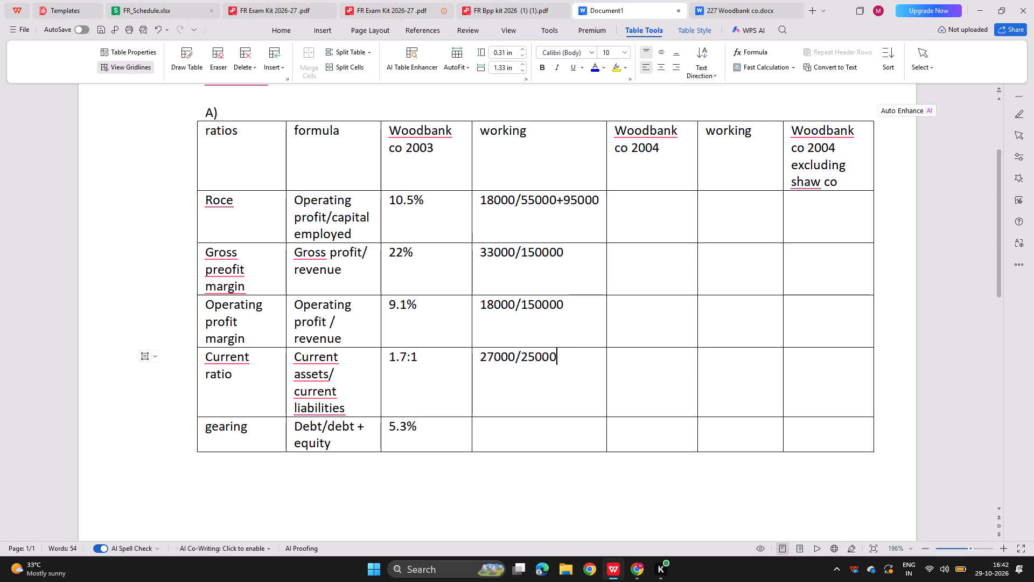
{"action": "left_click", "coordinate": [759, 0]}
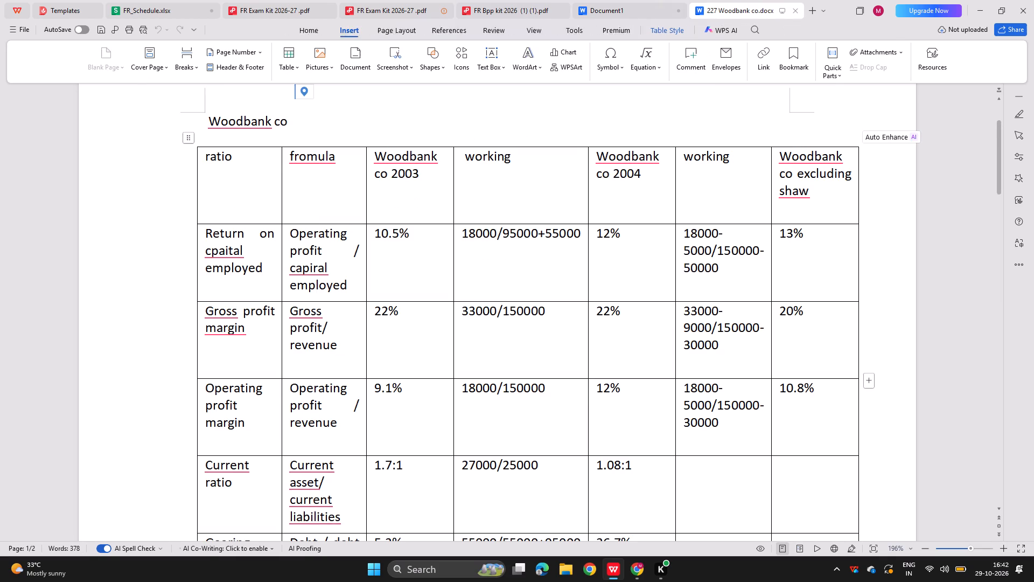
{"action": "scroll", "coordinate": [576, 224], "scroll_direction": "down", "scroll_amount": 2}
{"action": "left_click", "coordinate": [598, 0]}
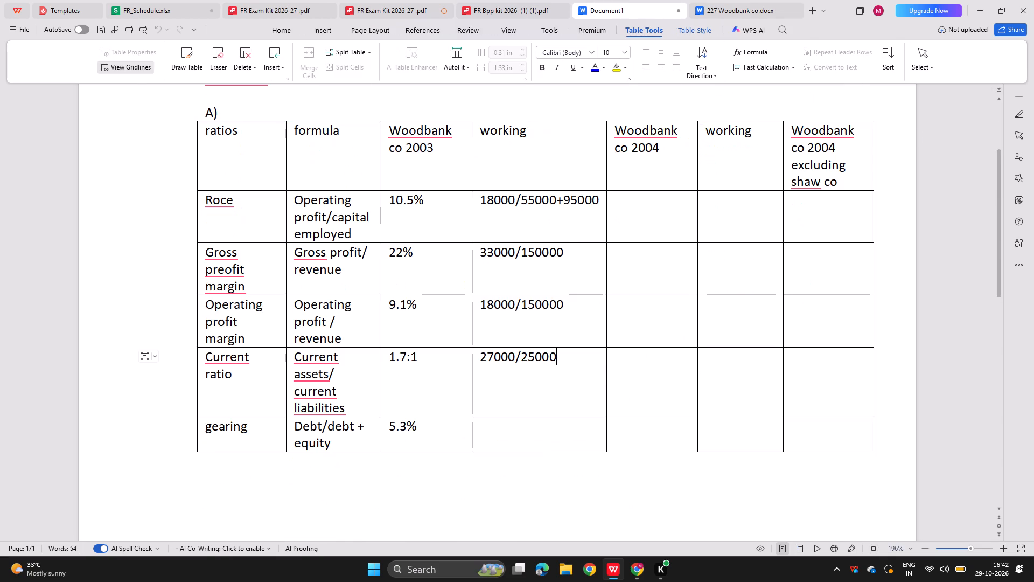
Look up the 20X4 loan notes and equity in the BPP kit and enter the gearing working as 55000/55000+95000.
{"action": "left_click", "coordinate": [491, 438]}
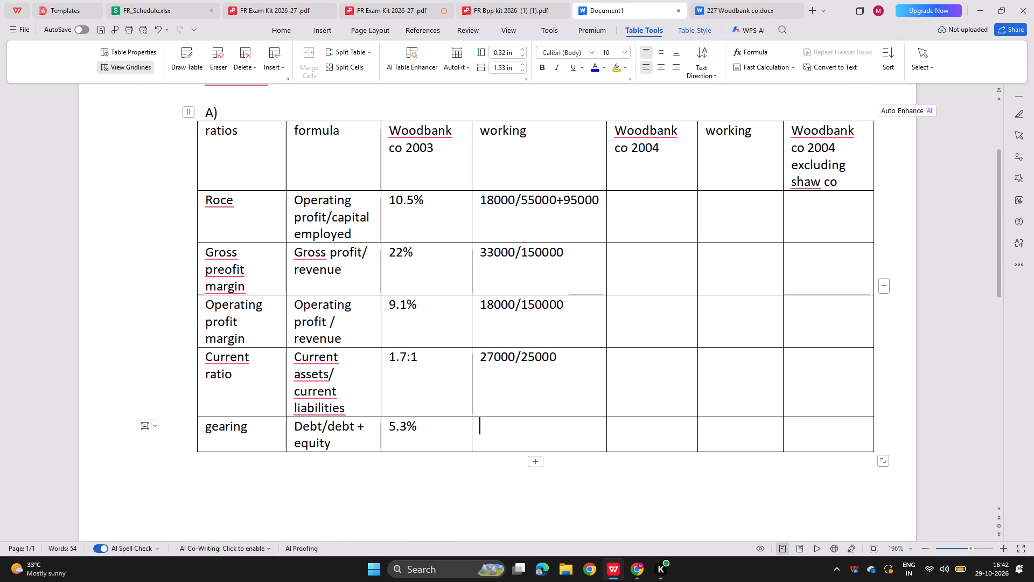
{"action": "left_click", "coordinate": [514, 1]}
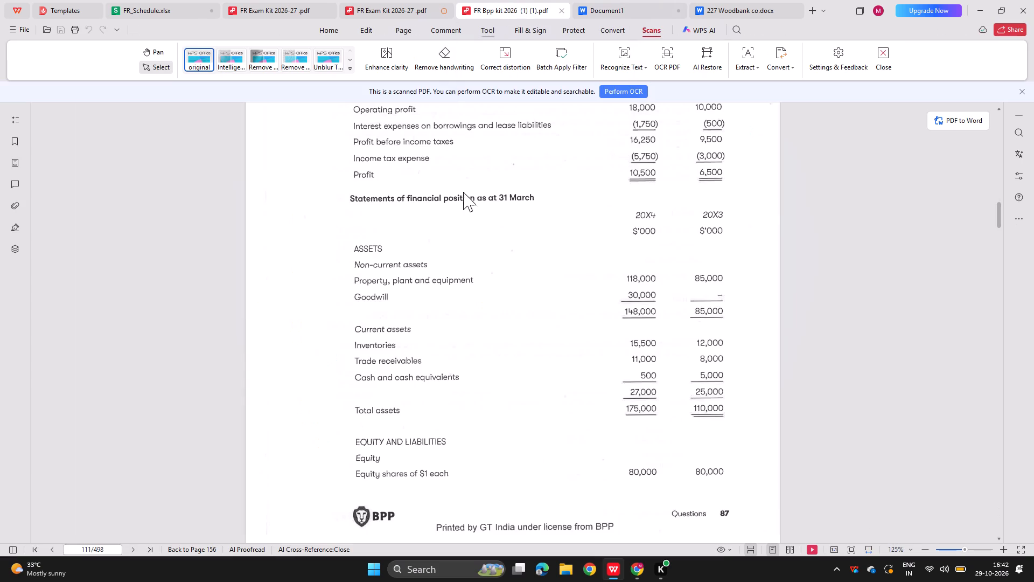
{"action": "scroll", "coordinate": [458, 244], "scroll_direction": "up", "scroll_amount": 1}
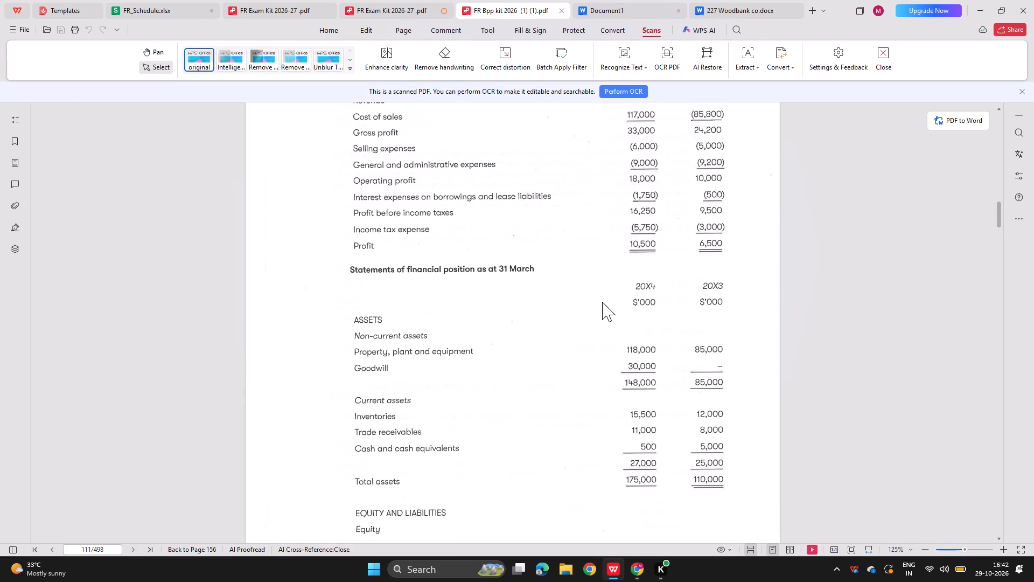
{"action": "scroll", "coordinate": [572, 315], "scroll_direction": "down", "scroll_amount": 1}
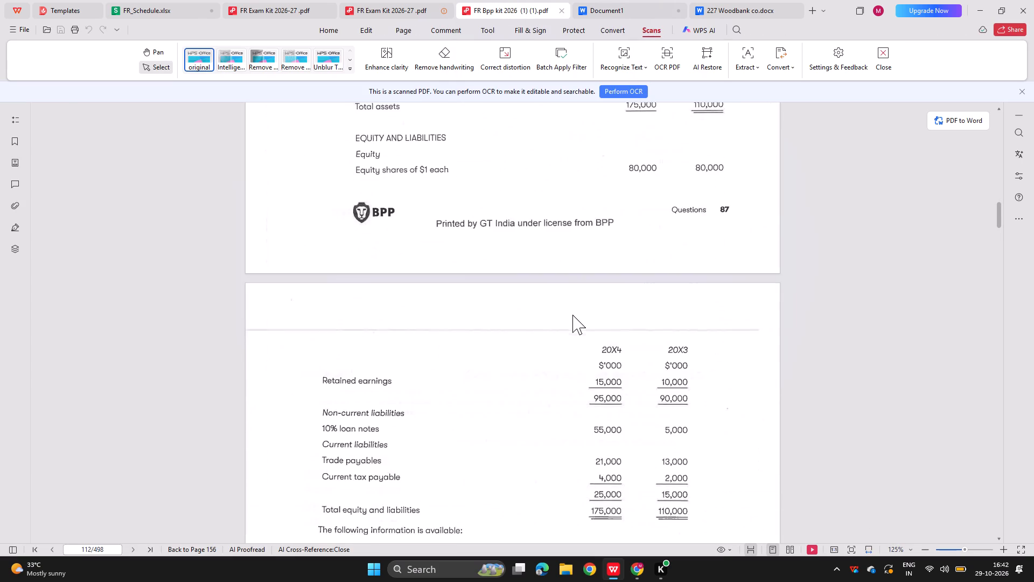
{"action": "scroll", "coordinate": [572, 315], "scroll_direction": "down", "scroll_amount": 1}
{"action": "scroll", "coordinate": [562, 355], "scroll_direction": "up", "scroll_amount": 2}
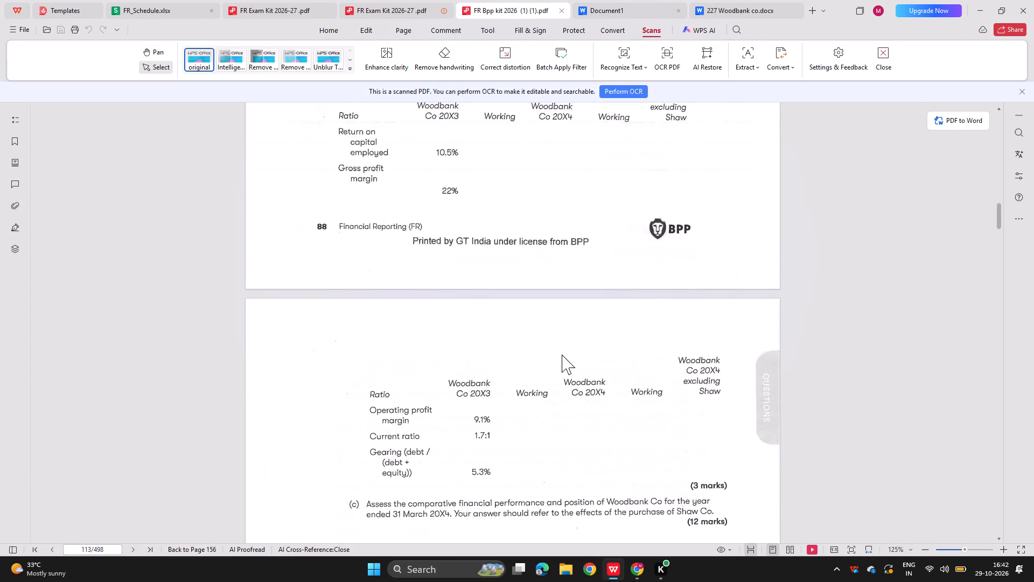
{"action": "scroll", "coordinate": [562, 355], "scroll_direction": "up", "scroll_amount": 2}
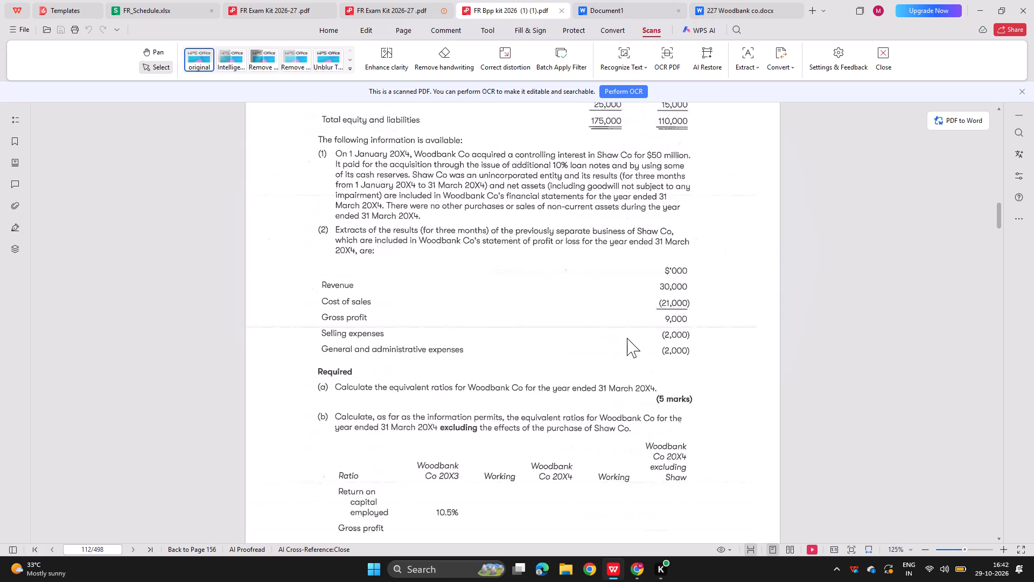
{"action": "scroll", "coordinate": [627, 338], "scroll_direction": "up", "scroll_amount": 2}
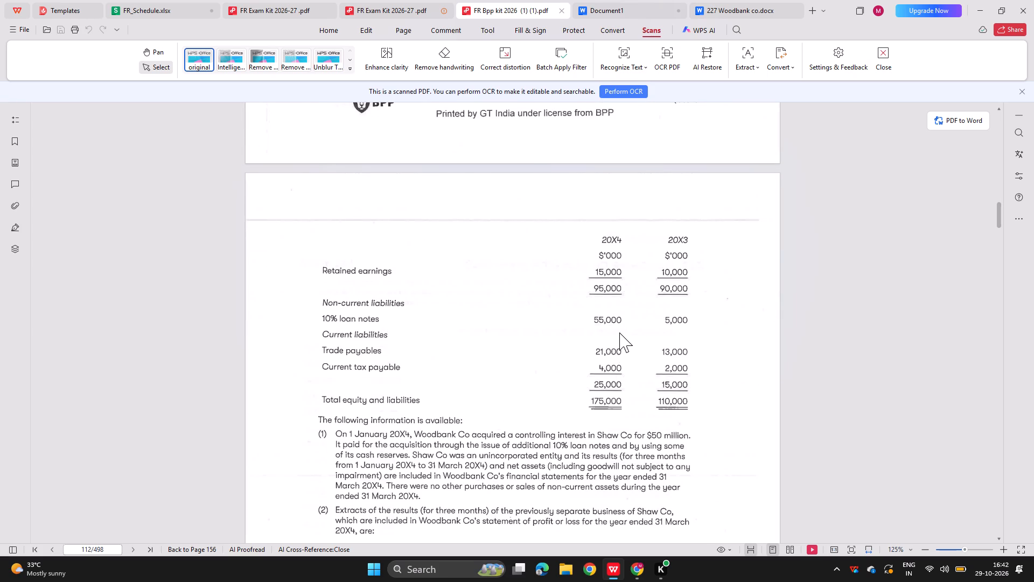
{"action": "left_click", "coordinate": [616, 6]}
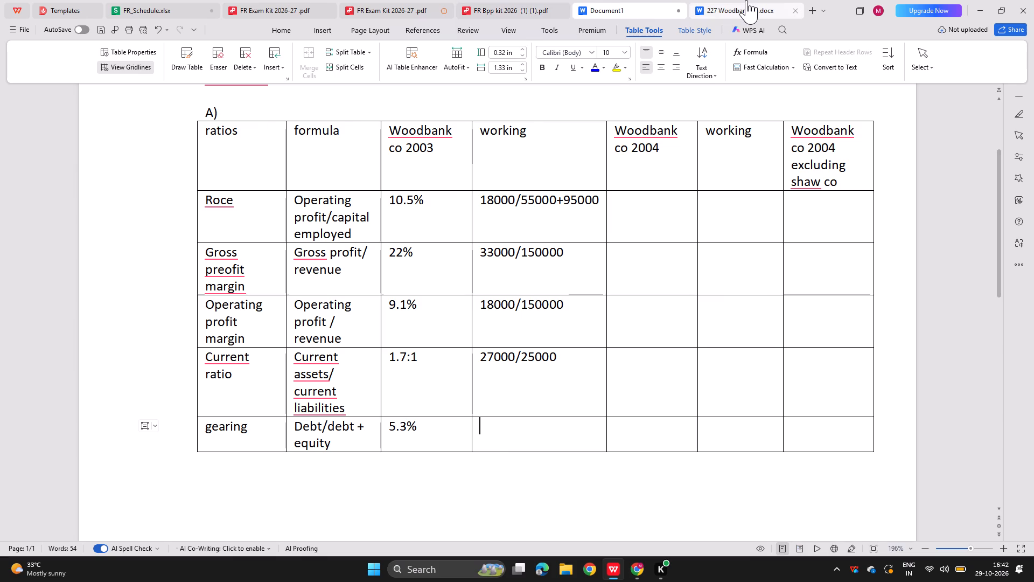
{"action": "left_click", "coordinate": [746, 0]}
{"action": "left_click", "coordinate": [599, 0]}
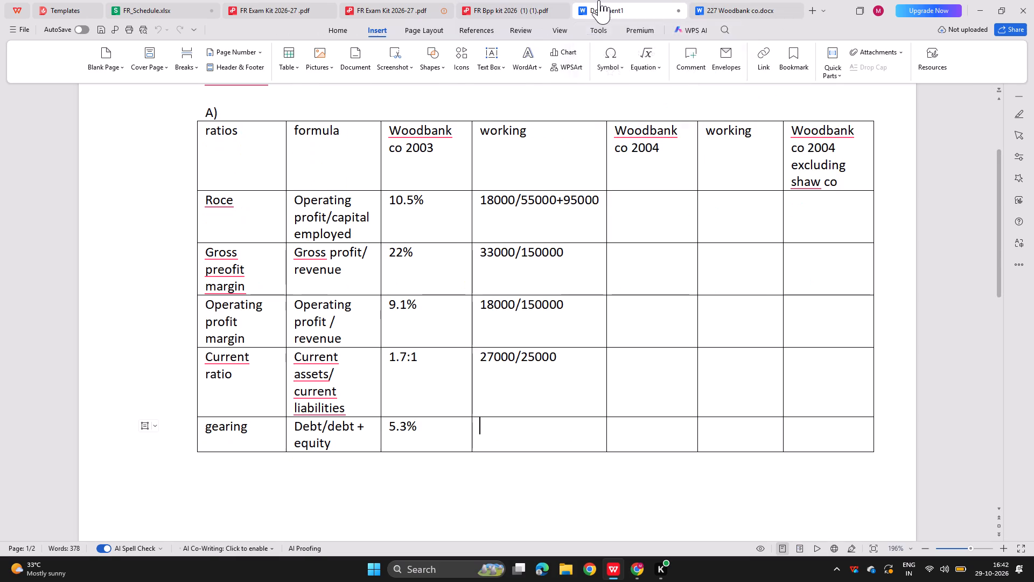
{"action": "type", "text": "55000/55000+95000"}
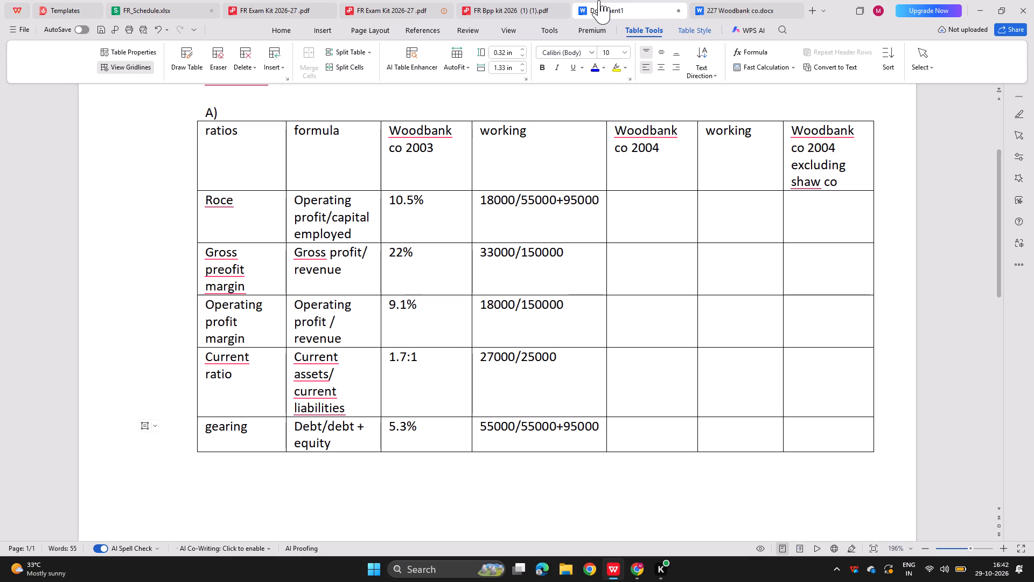
Calculate 55000+95000 and 18000/150000 in Calculator, and enter 12% as the Roce under Woodbank co 2004.
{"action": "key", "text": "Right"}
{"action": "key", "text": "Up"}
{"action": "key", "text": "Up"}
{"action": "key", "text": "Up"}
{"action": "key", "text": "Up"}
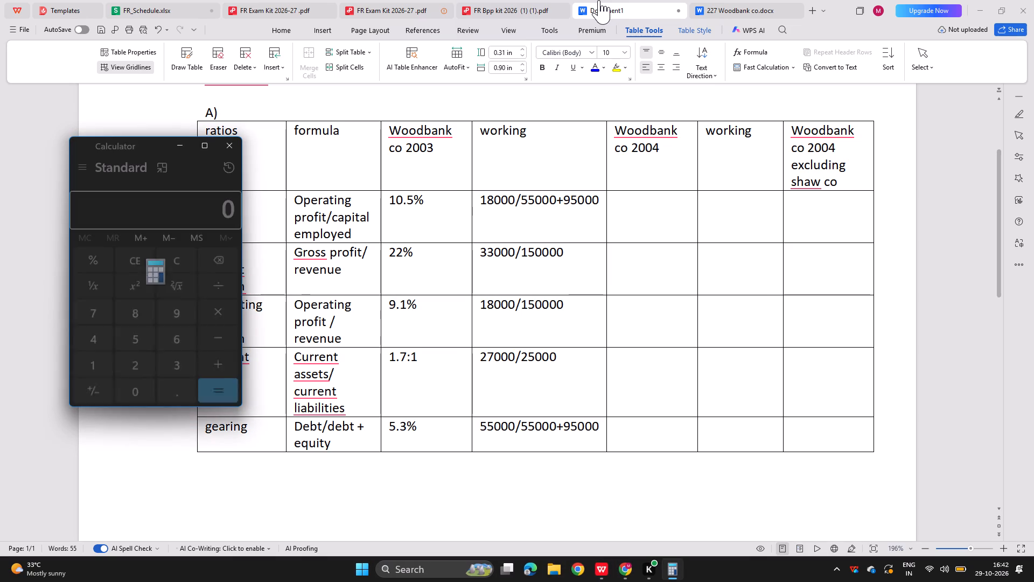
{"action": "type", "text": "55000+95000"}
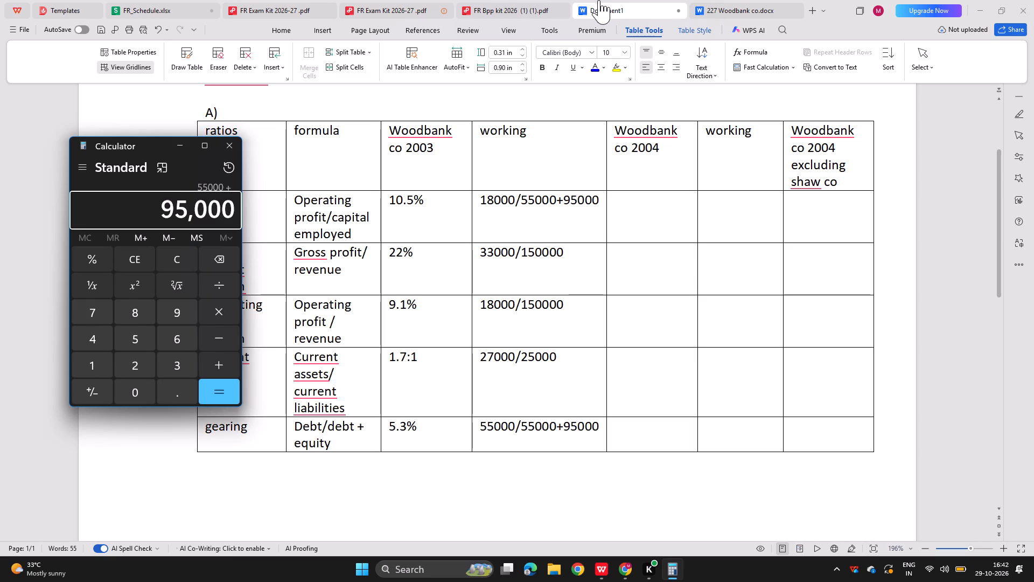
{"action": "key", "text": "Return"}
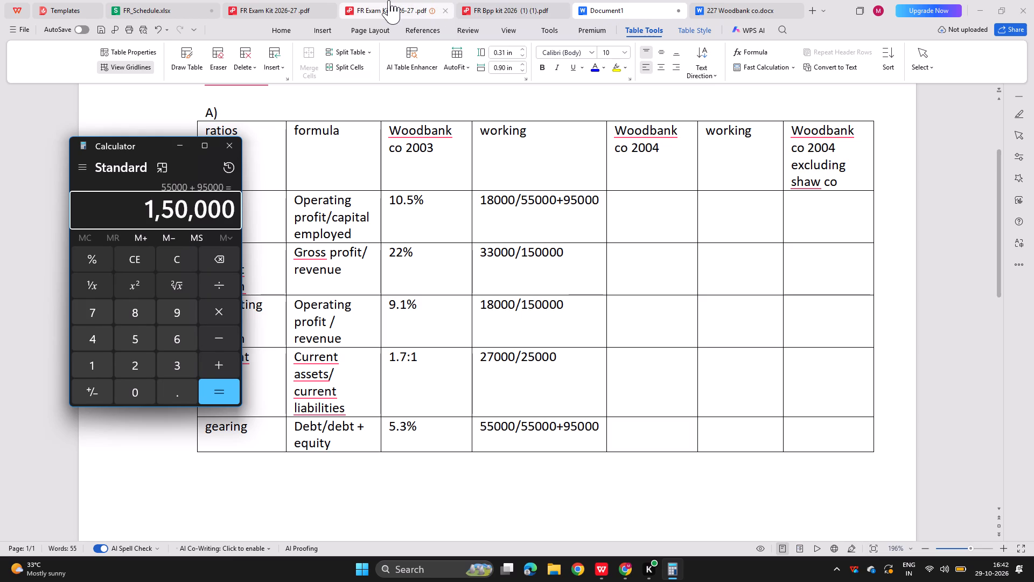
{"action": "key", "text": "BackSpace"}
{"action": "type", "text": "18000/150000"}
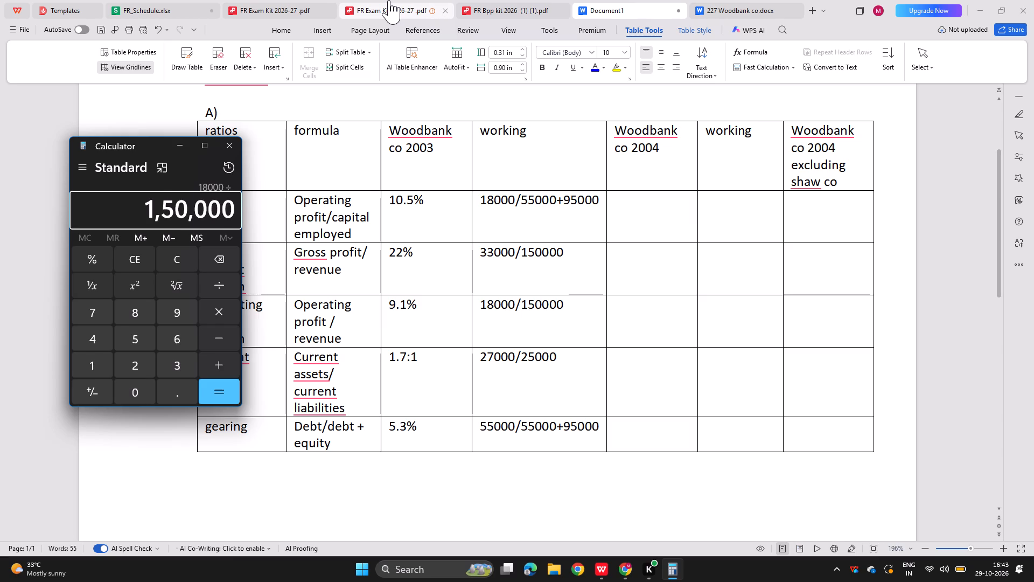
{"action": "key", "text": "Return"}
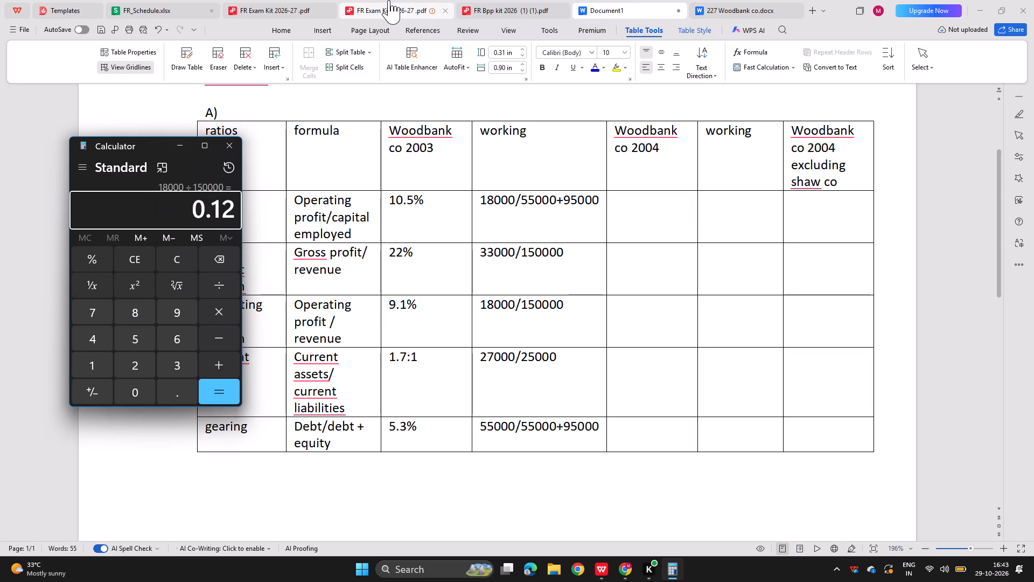
{"action": "left_click", "coordinate": [648, 206]}
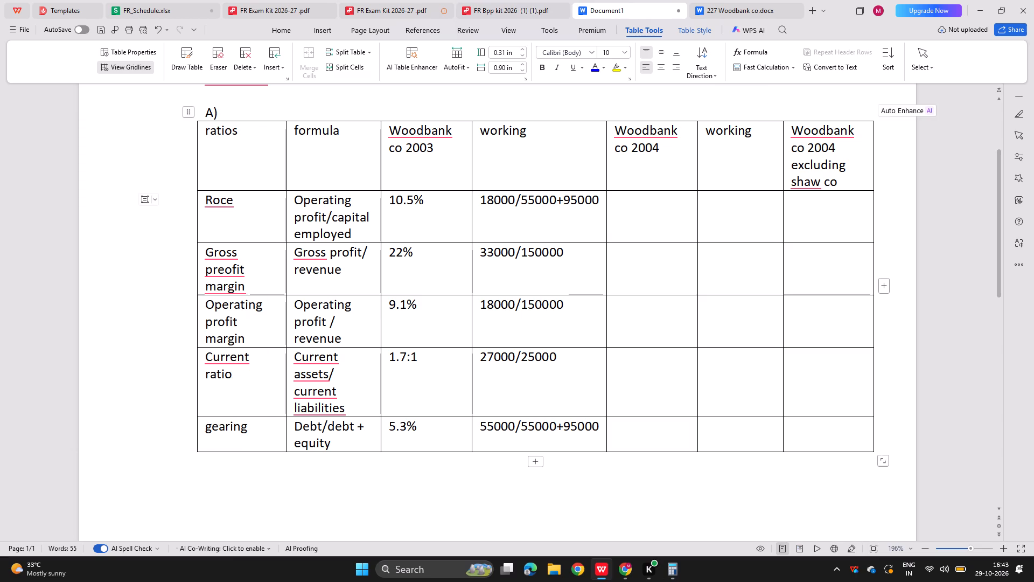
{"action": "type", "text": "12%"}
Calculate 33000/150000 in Calculator and enter 22% as the gross profit margin under Woodbank co 2004.
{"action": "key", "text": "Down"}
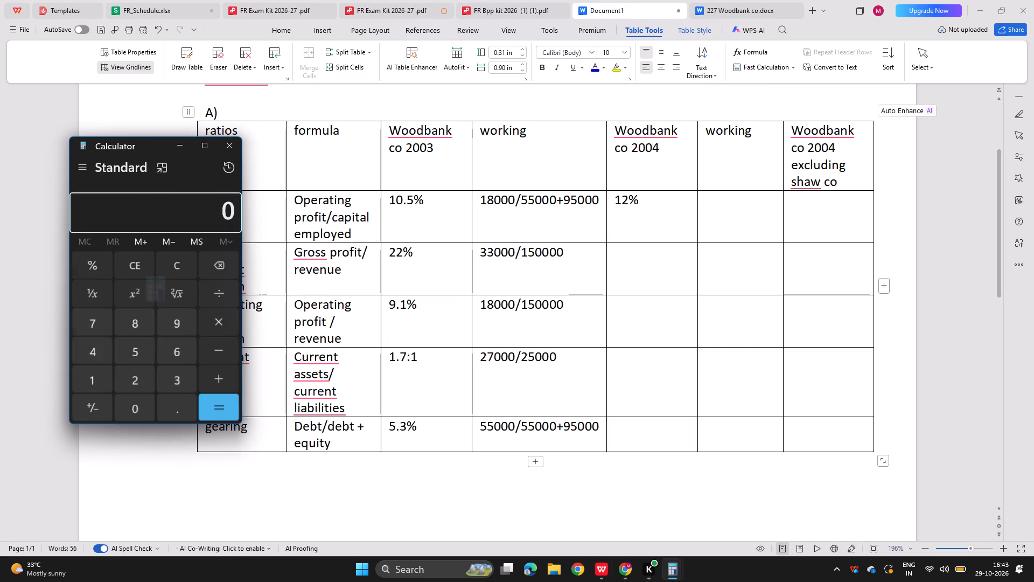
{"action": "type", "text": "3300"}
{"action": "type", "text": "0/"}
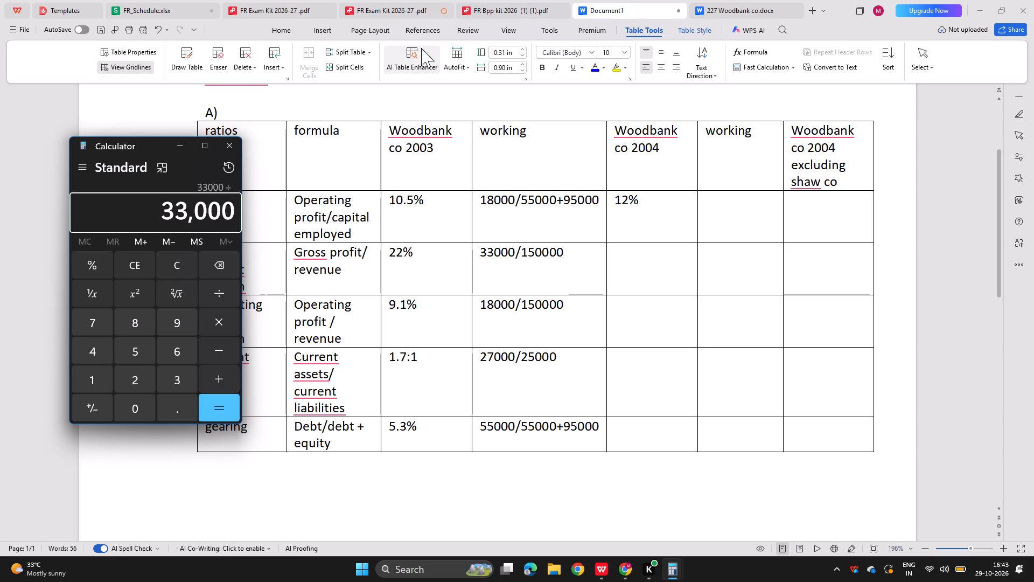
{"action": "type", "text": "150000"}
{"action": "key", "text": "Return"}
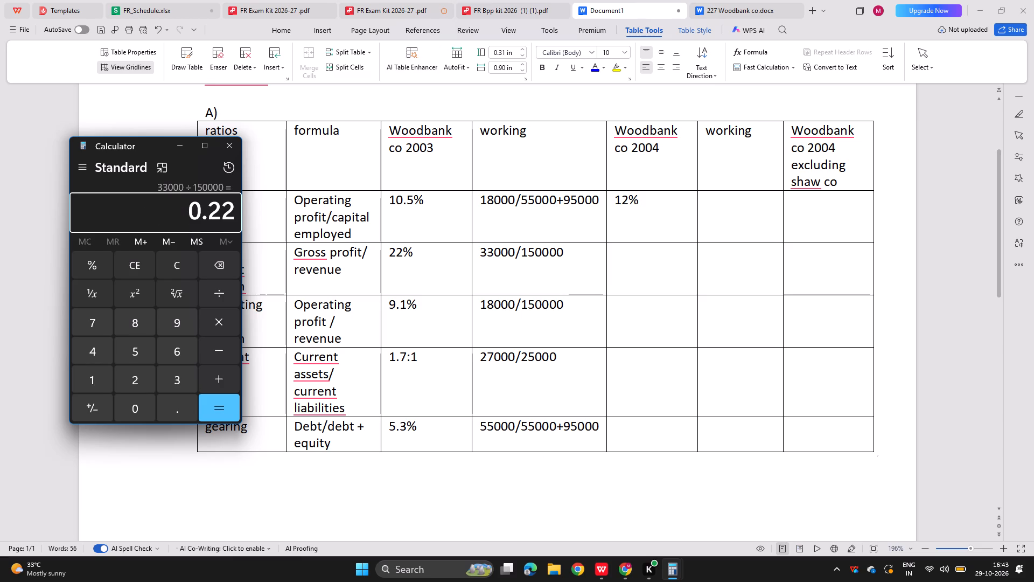
{"action": "left_click", "coordinate": [630, 251]}
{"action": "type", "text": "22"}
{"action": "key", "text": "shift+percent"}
Calculate 18000/150000 in Calculator and enter 12% as the operating profit margin under Woodbank co 2004.
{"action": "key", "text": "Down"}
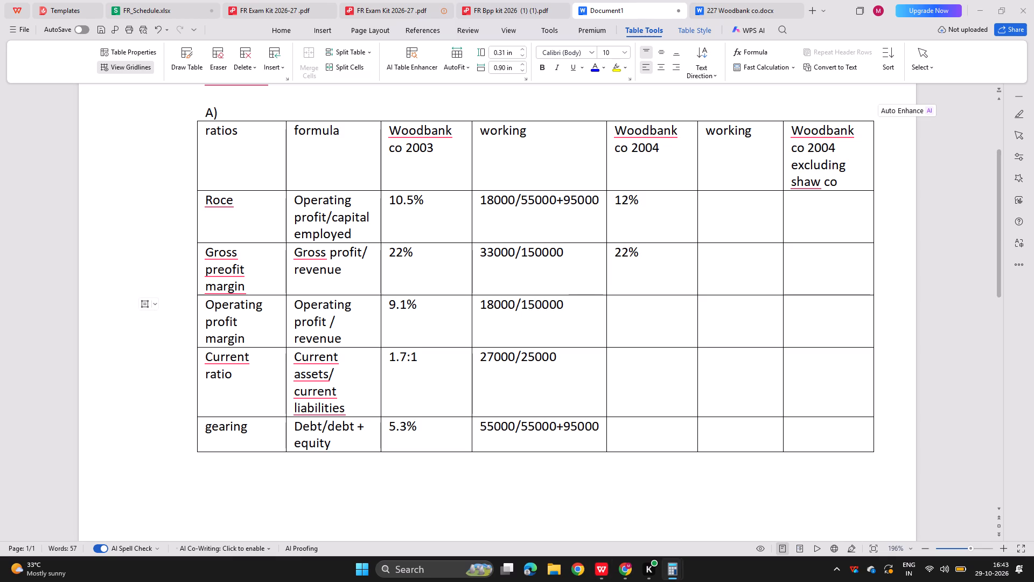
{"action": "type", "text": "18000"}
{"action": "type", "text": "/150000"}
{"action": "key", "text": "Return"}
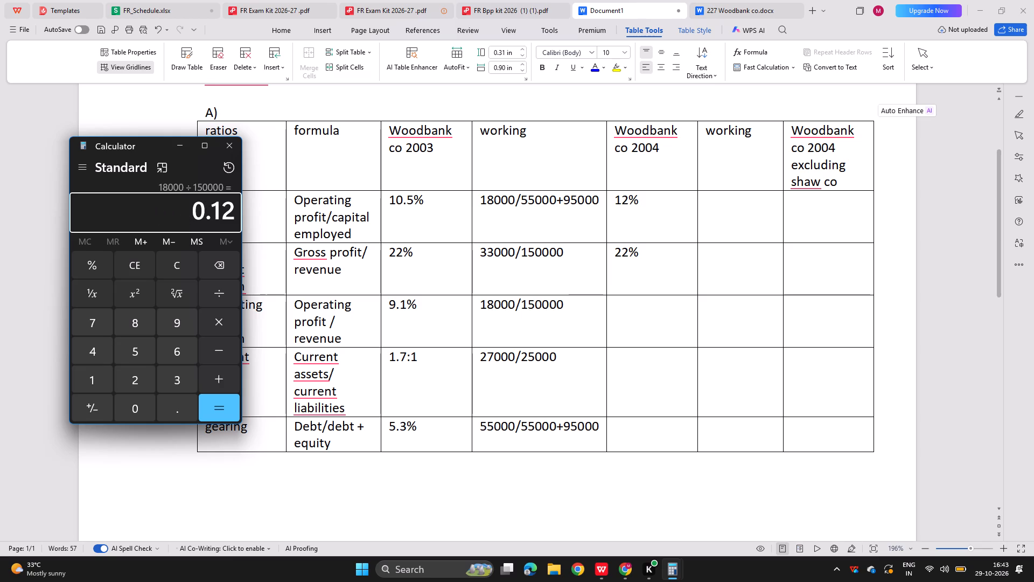
{"action": "left_click", "coordinate": [648, 324]}
{"action": "left_click", "coordinate": [648, 324]}
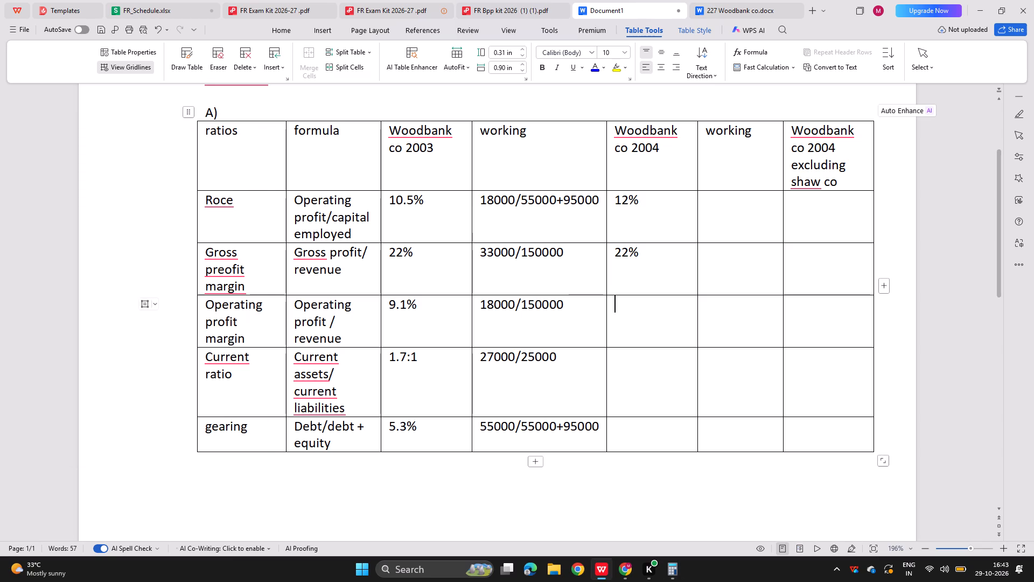
{"action": "type", "text": "12"}
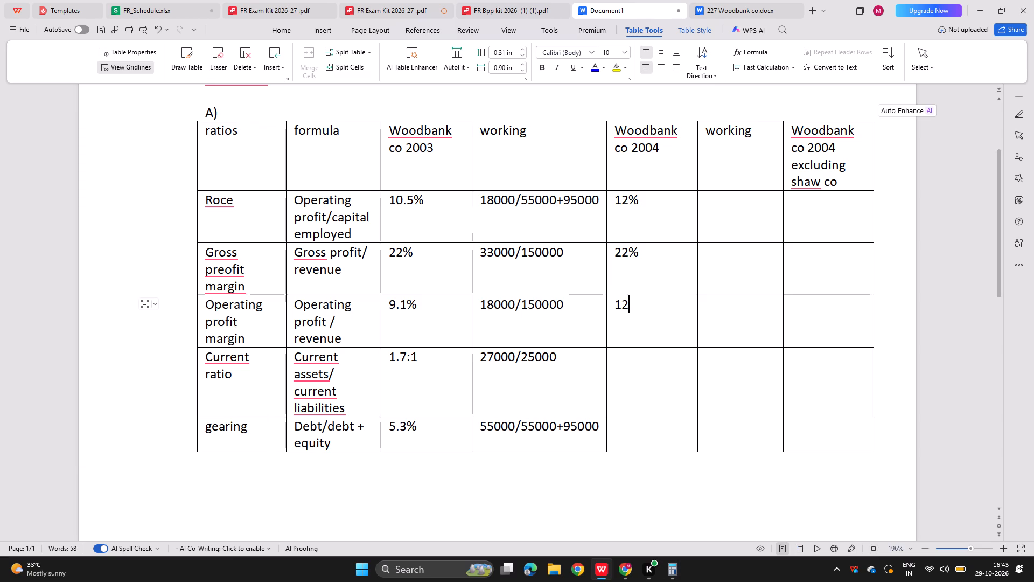
{"action": "key", "text": "shift+percent"}
Calculate 27000/25000 in Calculator and enter 1.08:1 as the current ratio under Woodbank co 2004.
{"action": "key", "text": "Down"}
{"action": "key", "text": "slash"}
{"action": "key", "text": "BackSpace"}
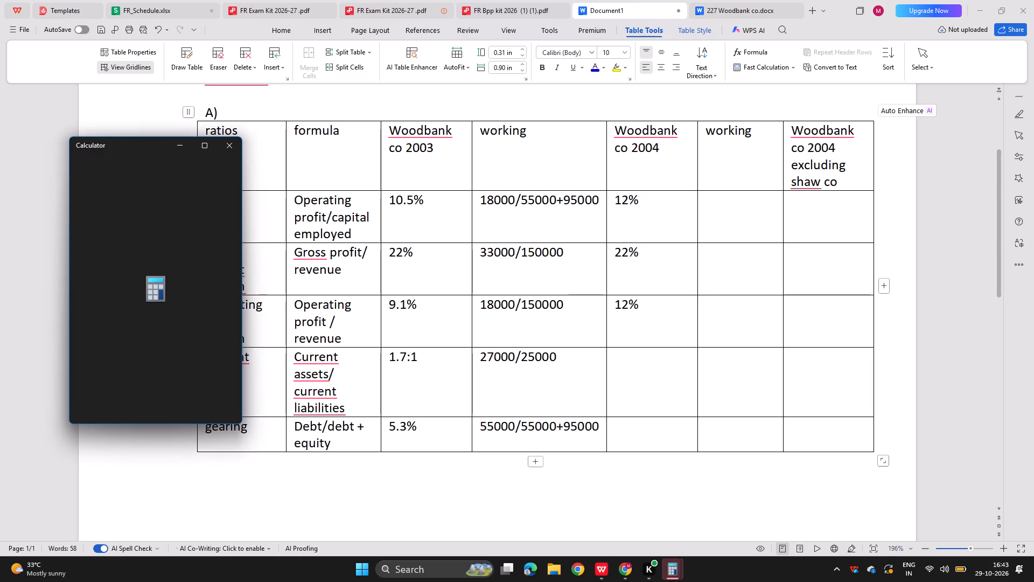
{"action": "type", "text": "27000"}
{"action": "key", "text": "slash"}
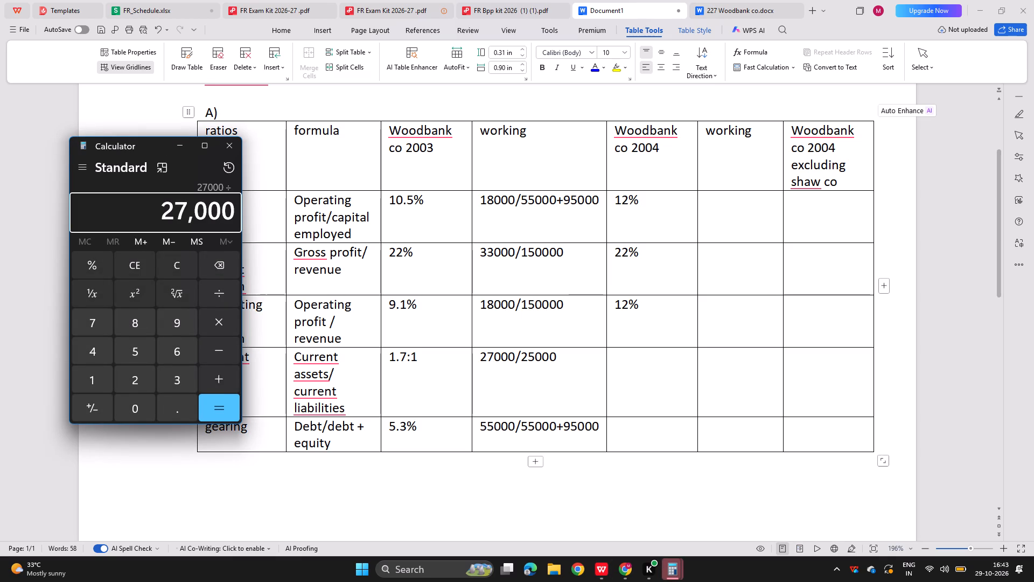
{"action": "type", "text": "25000"}
{"action": "key", "text": "Return"}
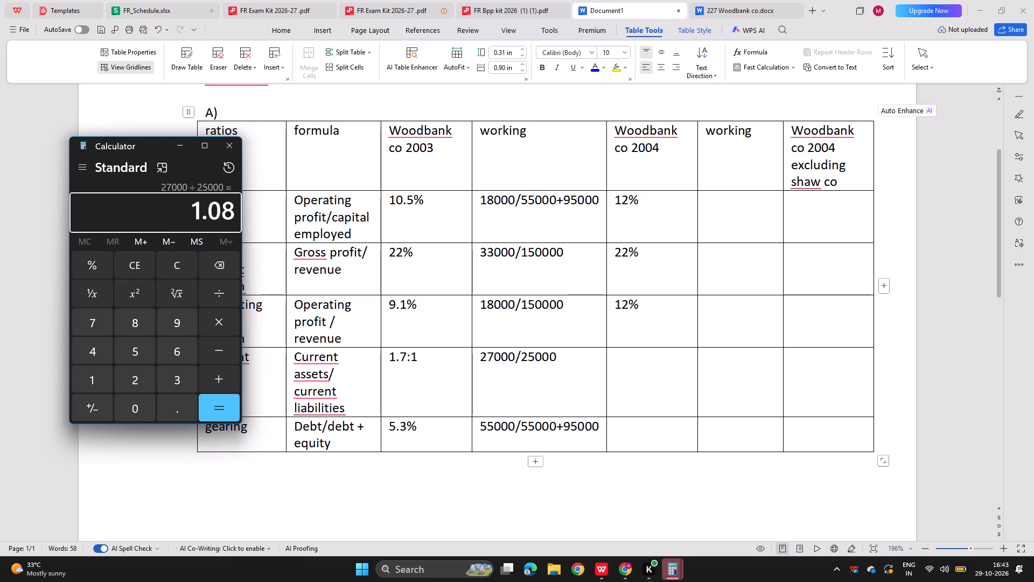
{"action": "left_click", "coordinate": [653, 372]}
{"action": "type", "text": "1.08"}
{"action": "left_click", "coordinate": [643, 371]}
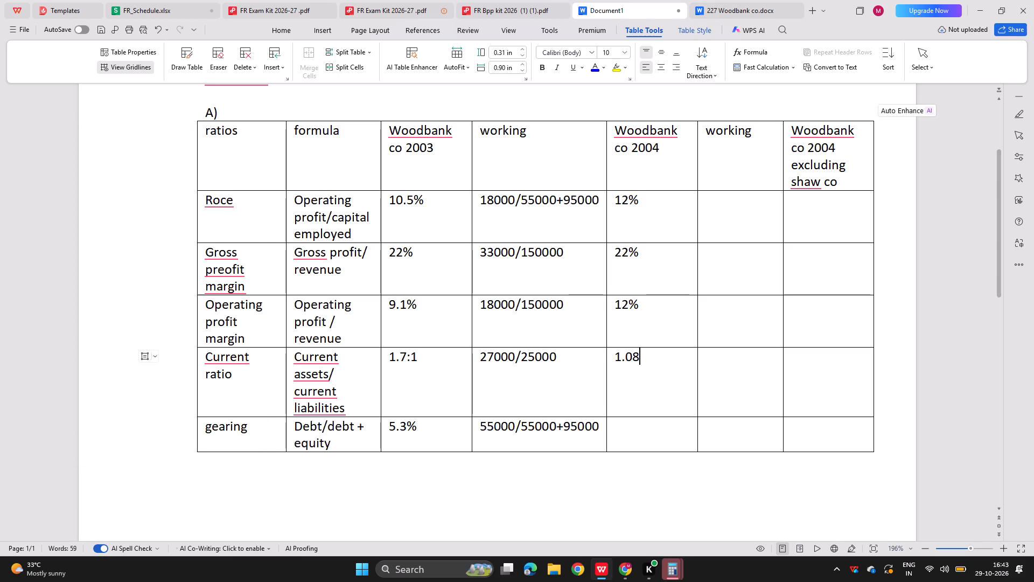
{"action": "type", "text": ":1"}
Calculate 55000+95000 and 55000/150000 in Calculator, check the existing answer, and enter 36.7% as the gearing under Woodbank co 2004.
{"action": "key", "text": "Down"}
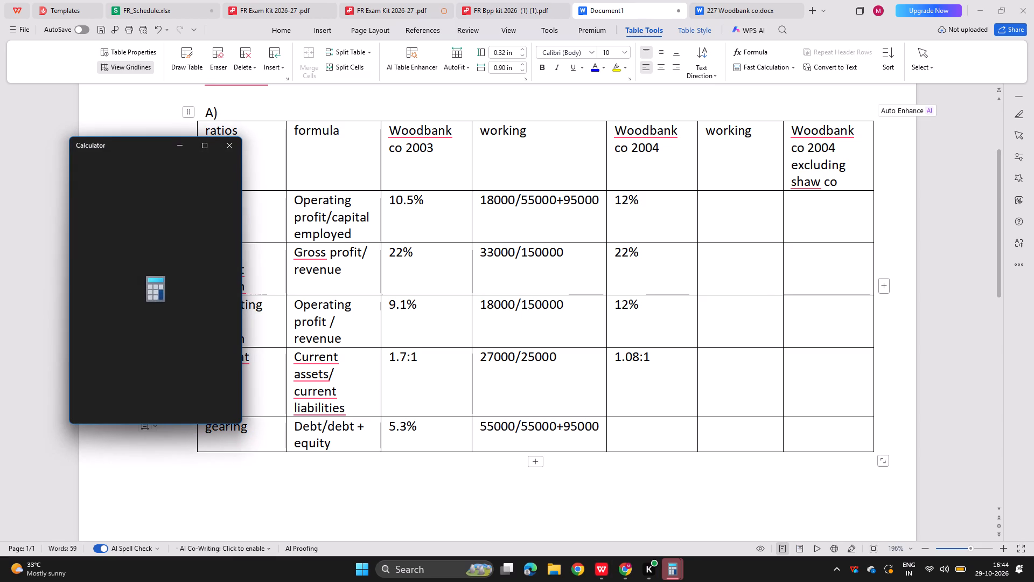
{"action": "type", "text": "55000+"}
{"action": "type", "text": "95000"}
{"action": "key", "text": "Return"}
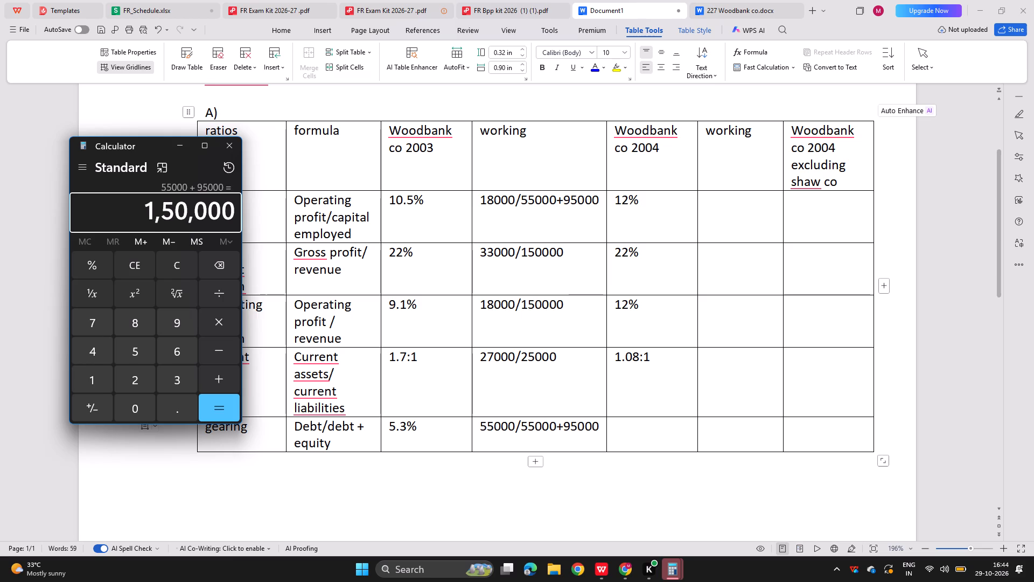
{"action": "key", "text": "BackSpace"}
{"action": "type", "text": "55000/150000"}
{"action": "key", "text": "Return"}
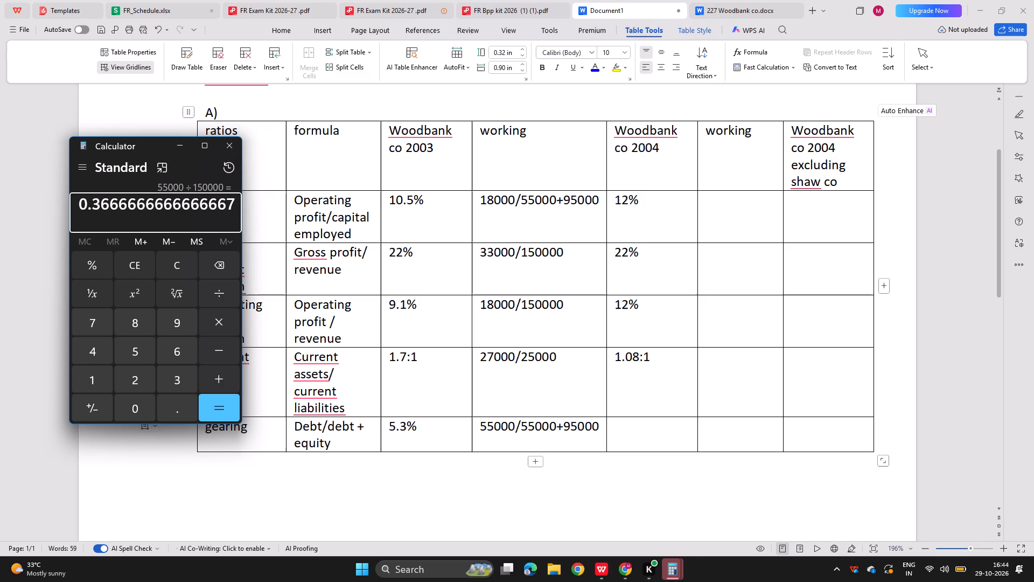
{"action": "left_click", "coordinate": [683, 435]}
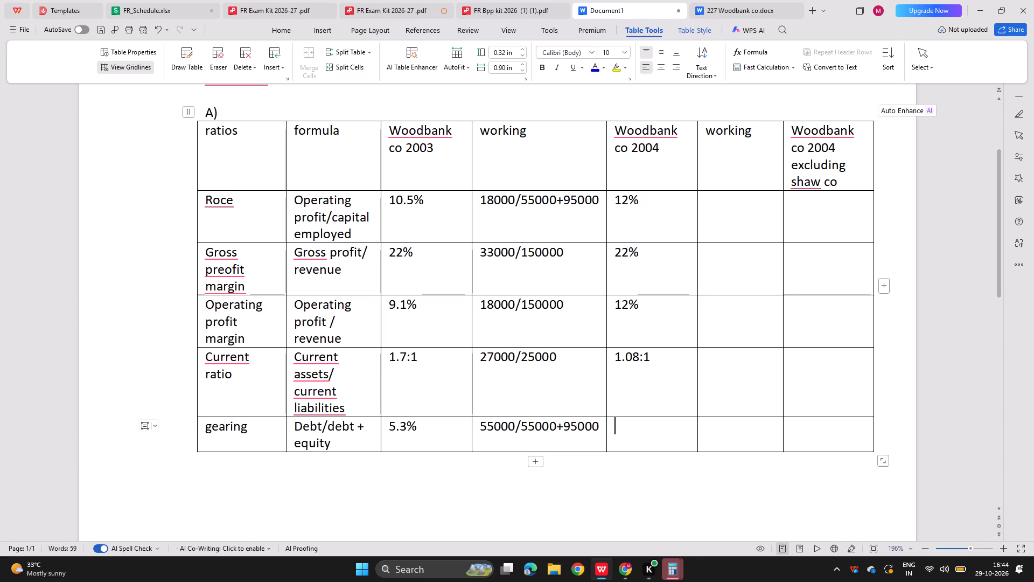
{"action": "left_click", "coordinate": [748, 0]}
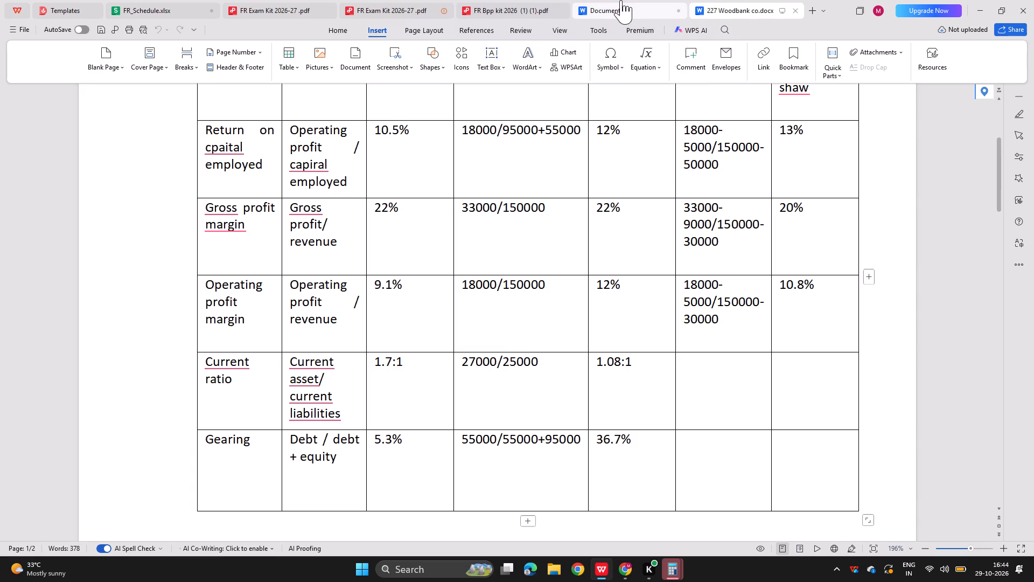
{"action": "left_click", "coordinate": [624, 0]}
{"action": "type", "text": "36.7"}
{"action": "key", "text": "shift+percent"}
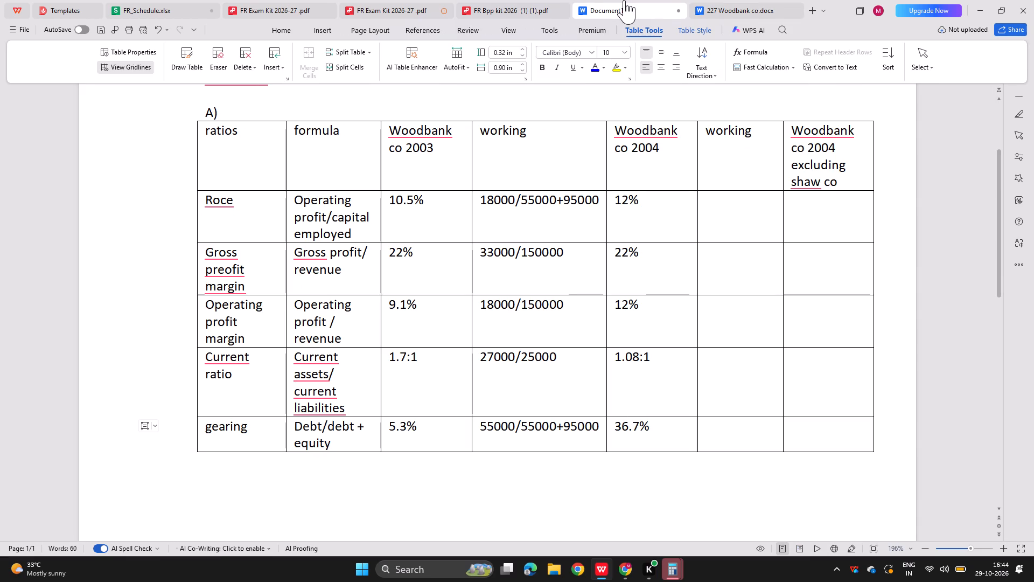
Examine the existing 227 Woodbank co answer and the BPP kit notes on Shaw Co's acquisition and results for the excluding-Shaw workings.
{"action": "key", "text": "Right"}
{"action": "key", "text": "Up"}
{"action": "key", "text": "Up"}
{"action": "key", "text": "Up"}
{"action": "key", "text": "Up"}
{"action": "key", "text": "Up"}
{"action": "key", "text": "Down"}
{"action": "left_click", "coordinate": [725, 2]}
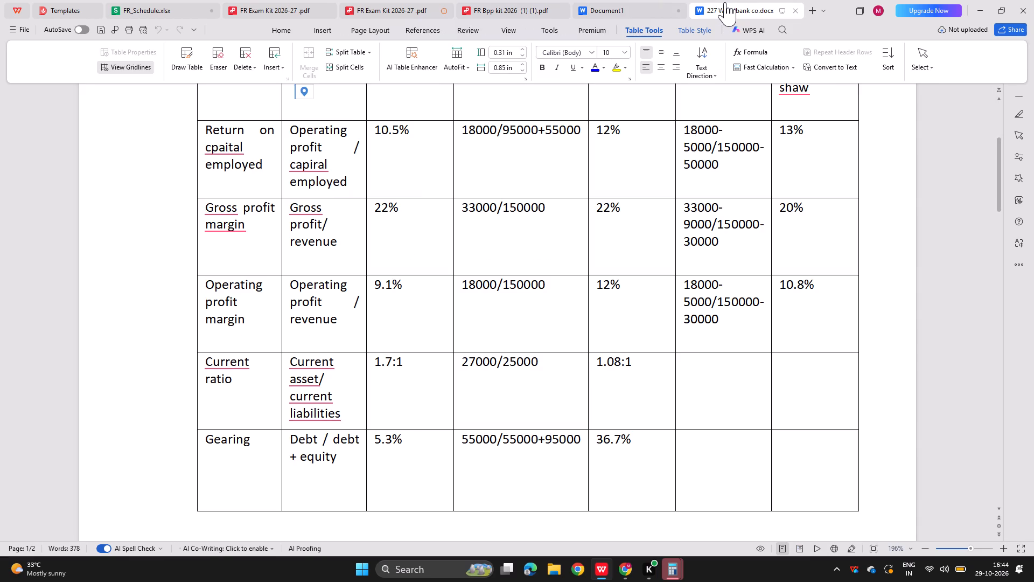
{"action": "scroll", "coordinate": [570, 185], "scroll_direction": "up", "scroll_amount": 2}
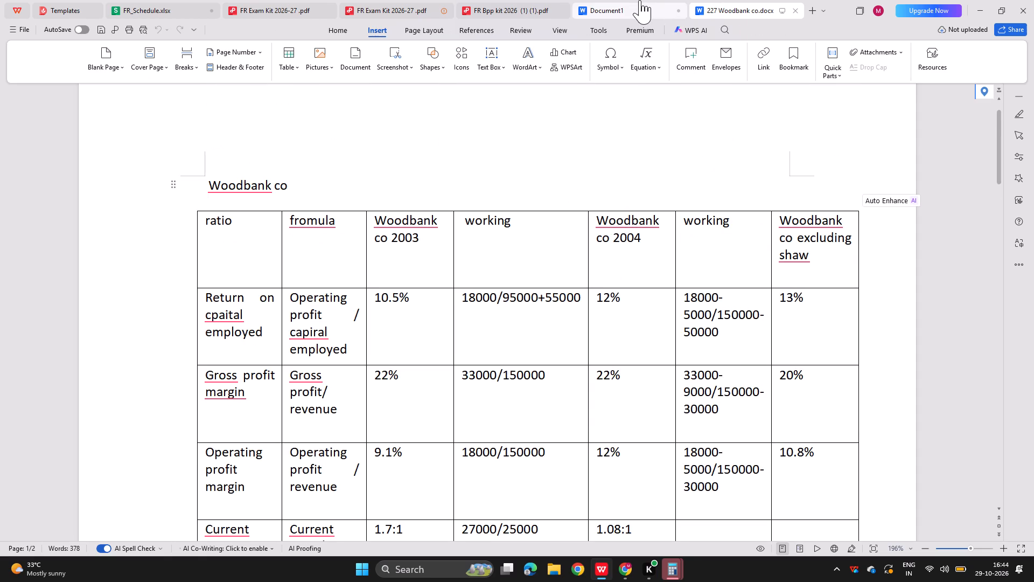
{"action": "left_click", "coordinate": [640, 0]}
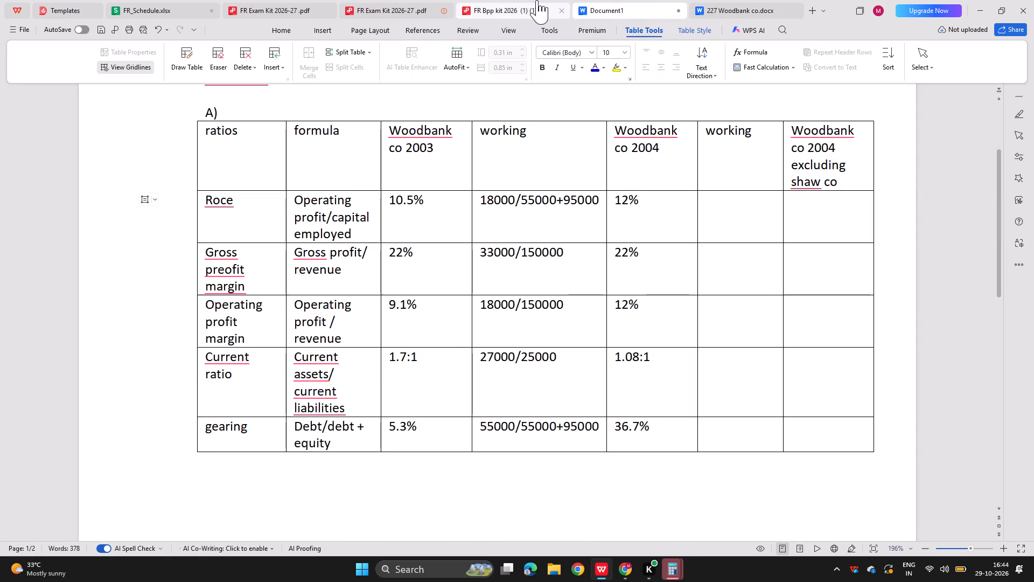
{"action": "left_click", "coordinate": [533, 0]}
{"action": "scroll", "coordinate": [505, 240], "scroll_direction": "down", "scroll_amount": 1}
{"action": "scroll", "coordinate": [505, 240], "scroll_direction": "up", "scroll_amount": 1}
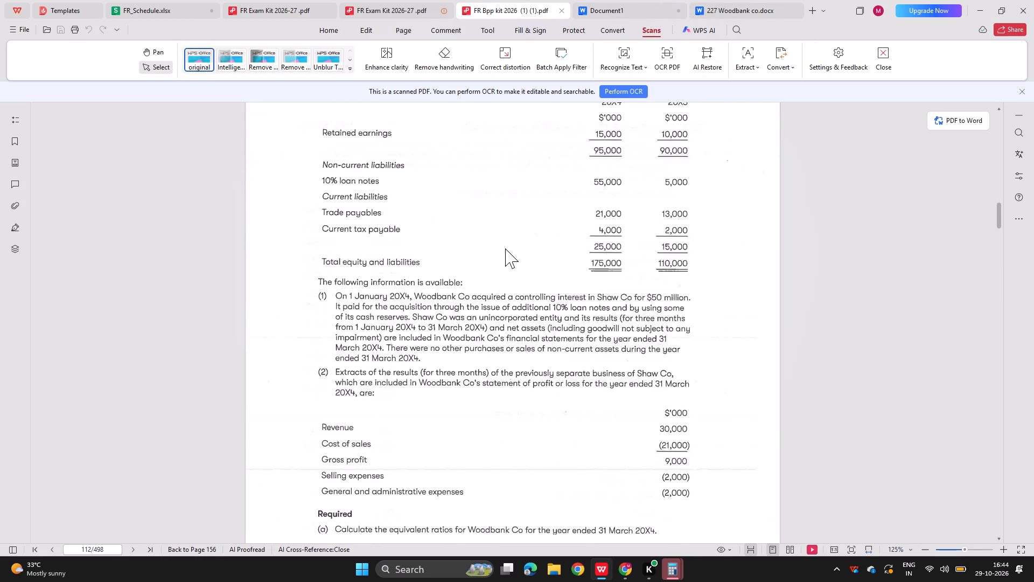
{"action": "scroll", "coordinate": [505, 248], "scroll_direction": "up", "scroll_amount": 1}
{"action": "scroll", "coordinate": [505, 257], "scroll_direction": "up", "scroll_amount": 3, "text": "ctrl"}
{"action": "scroll", "coordinate": [505, 257], "scroll_direction": "down", "scroll_amount": 1}
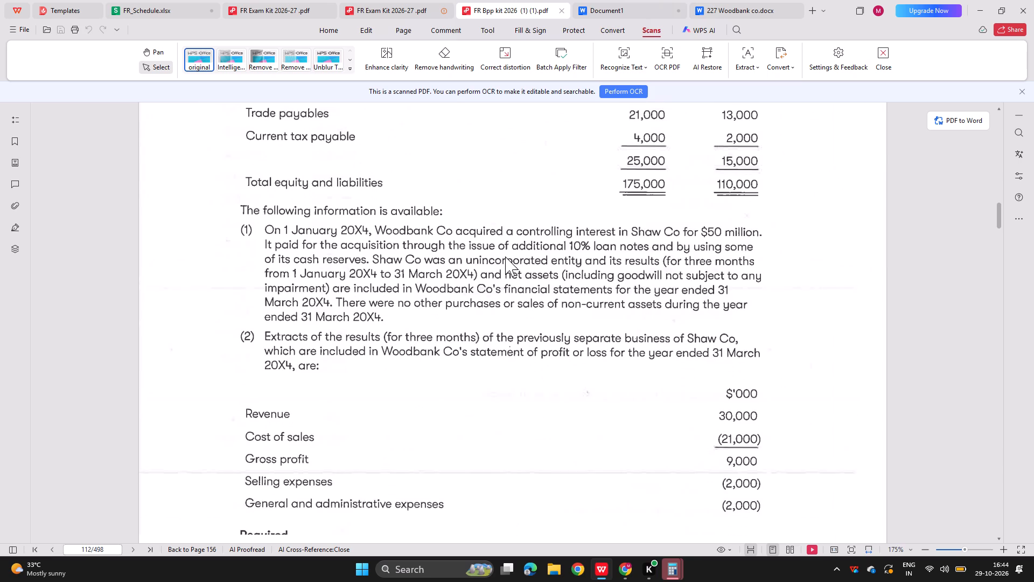
{"action": "scroll", "coordinate": [505, 257], "scroll_direction": "down", "scroll_amount": 2}
{"action": "scroll", "coordinate": [505, 257], "scroll_direction": "up", "scroll_amount": 1}
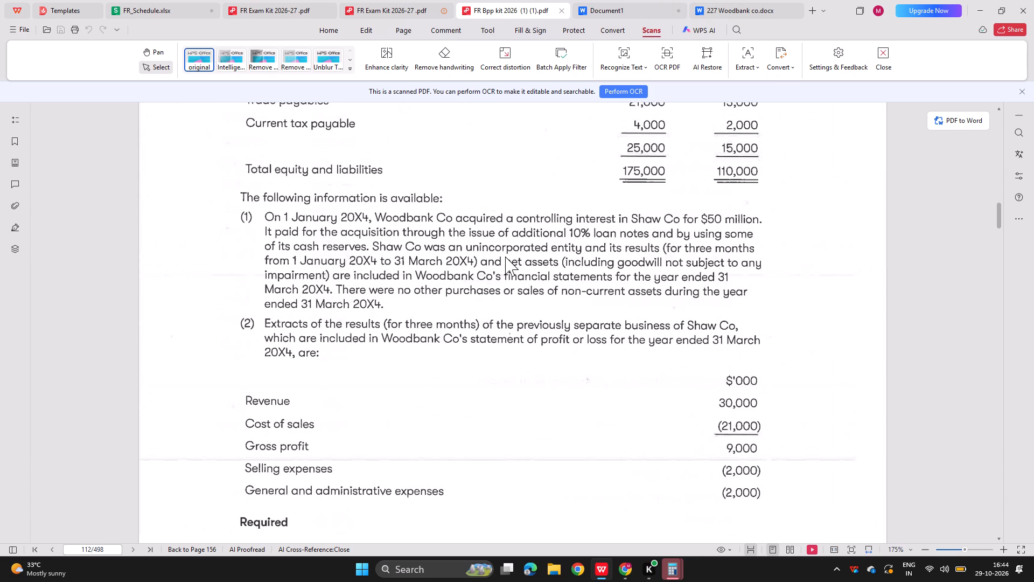
{"action": "scroll", "coordinate": [505, 257], "scroll_direction": "up", "scroll_amount": 1}
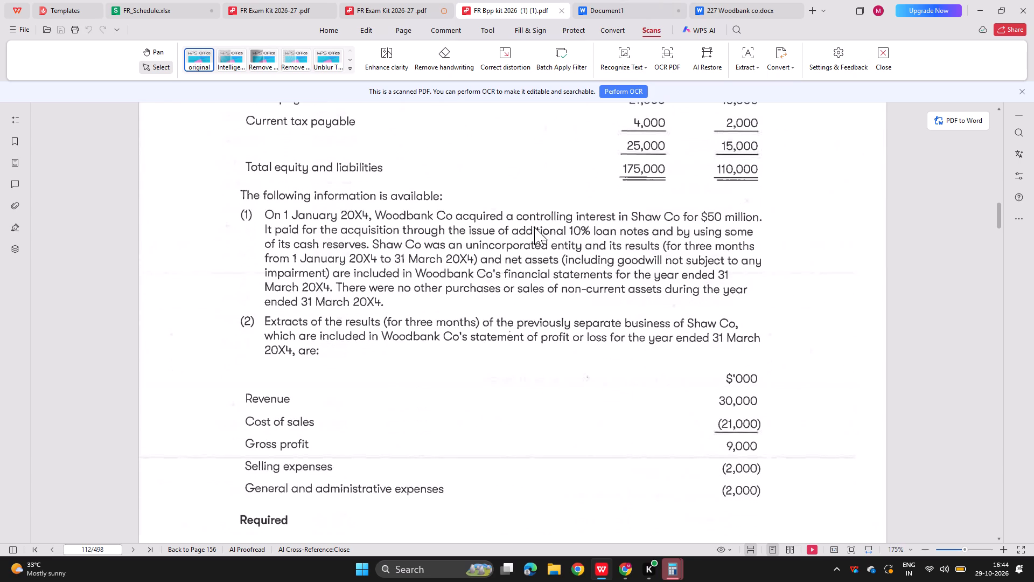
{"action": "scroll", "coordinate": [547, 274], "scroll_direction": "down", "scroll_amount": 1}
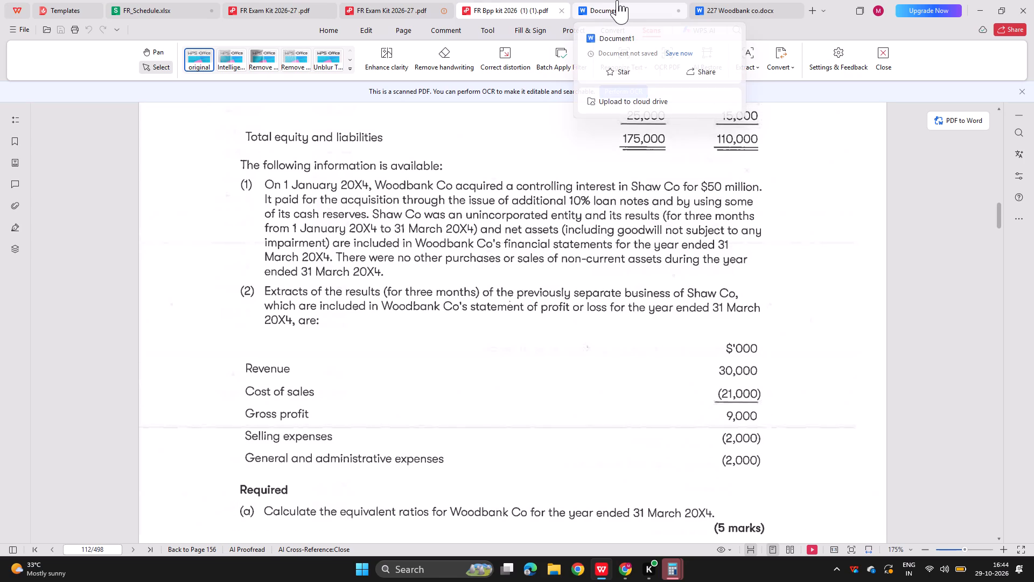
{"action": "left_click", "coordinate": [733, 0]}
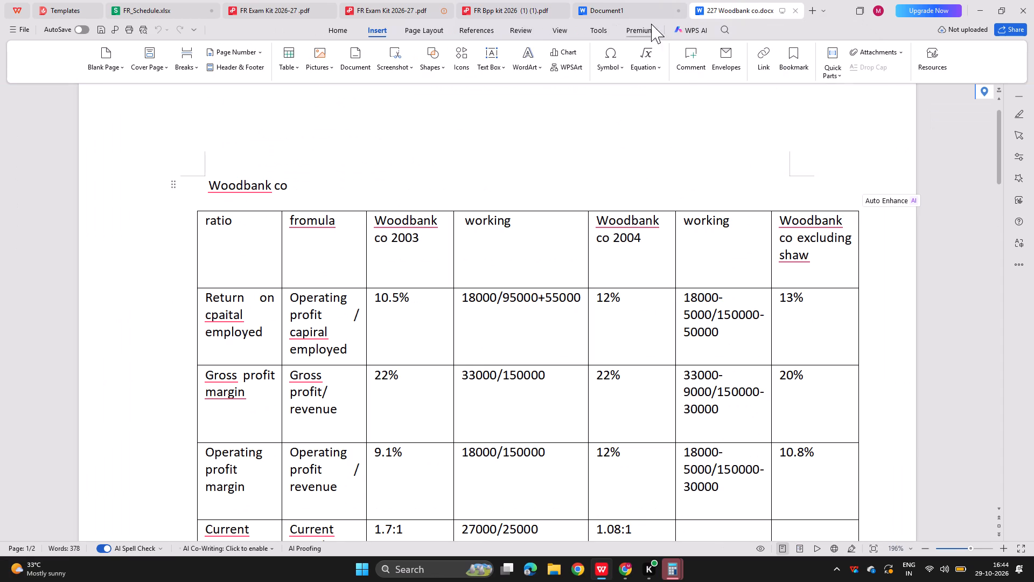
{"action": "left_click", "coordinate": [639, 4]}
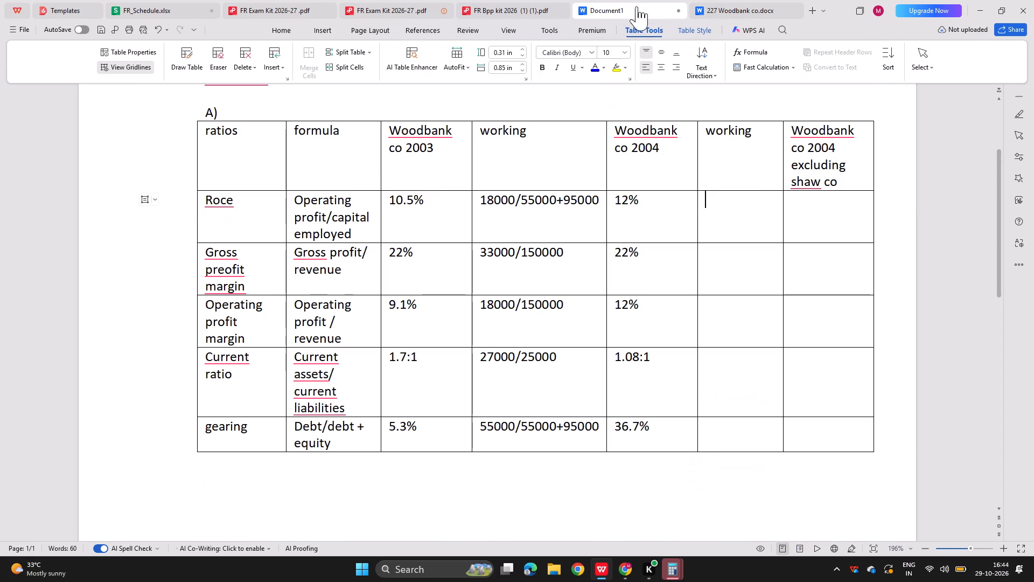
{"action": "left_click", "coordinate": [509, 0]}
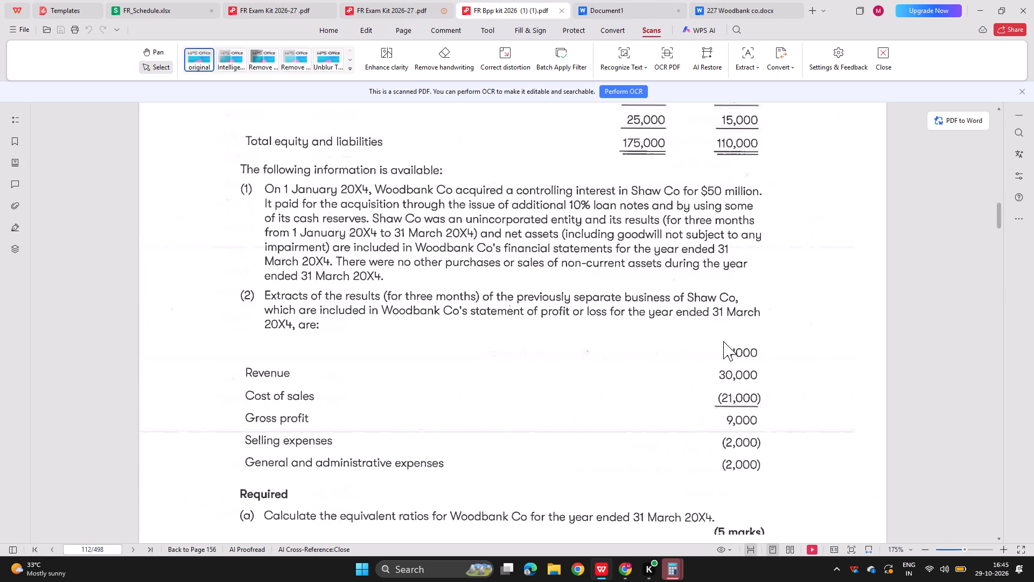
{"action": "left_click", "coordinate": [612, 0]}
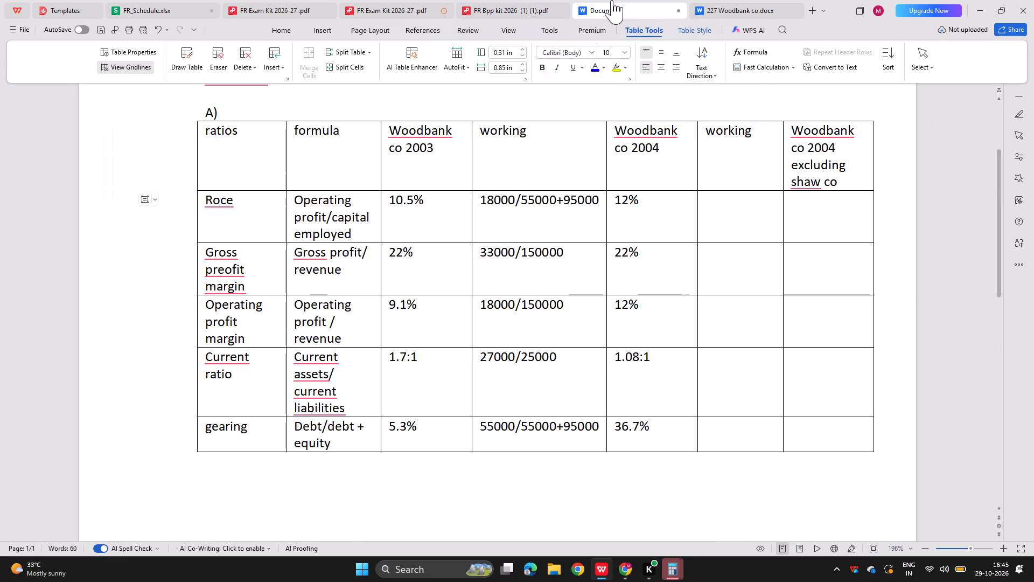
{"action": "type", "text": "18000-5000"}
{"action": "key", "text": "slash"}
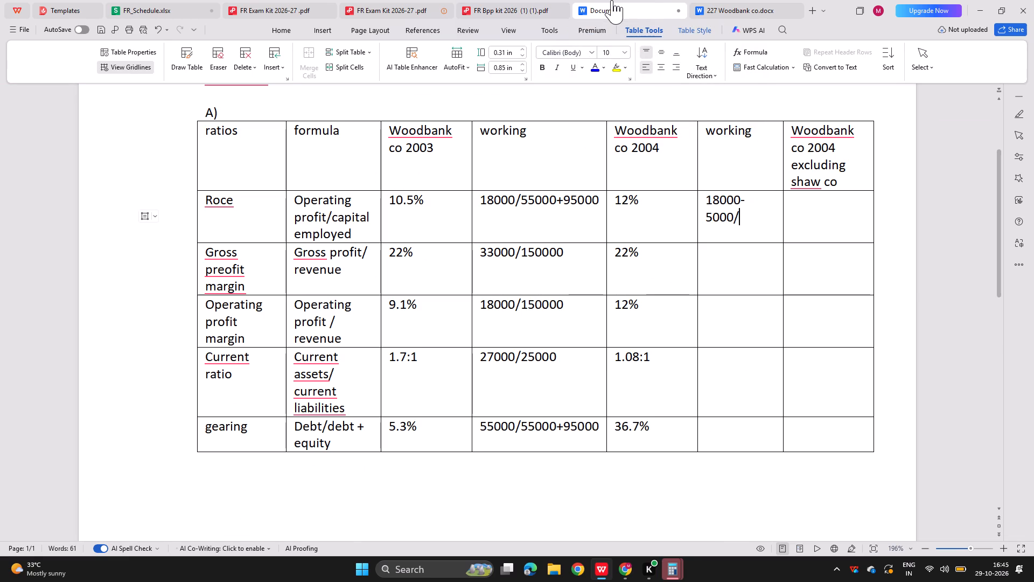
{"action": "left_click", "coordinate": [719, 7]}
{"action": "left_click", "coordinate": [493, 0]}
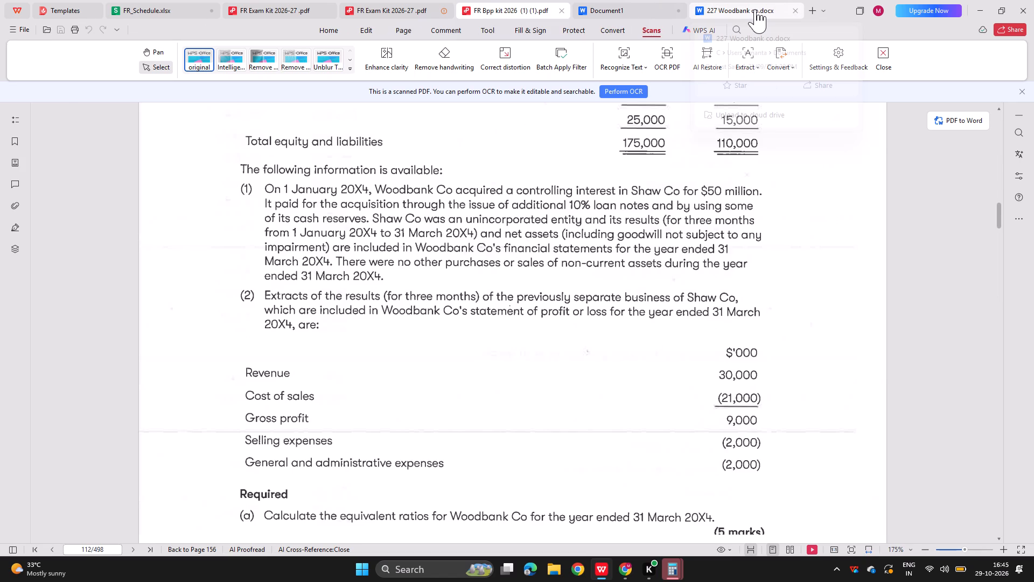
{"action": "left_click", "coordinate": [627, 0]}
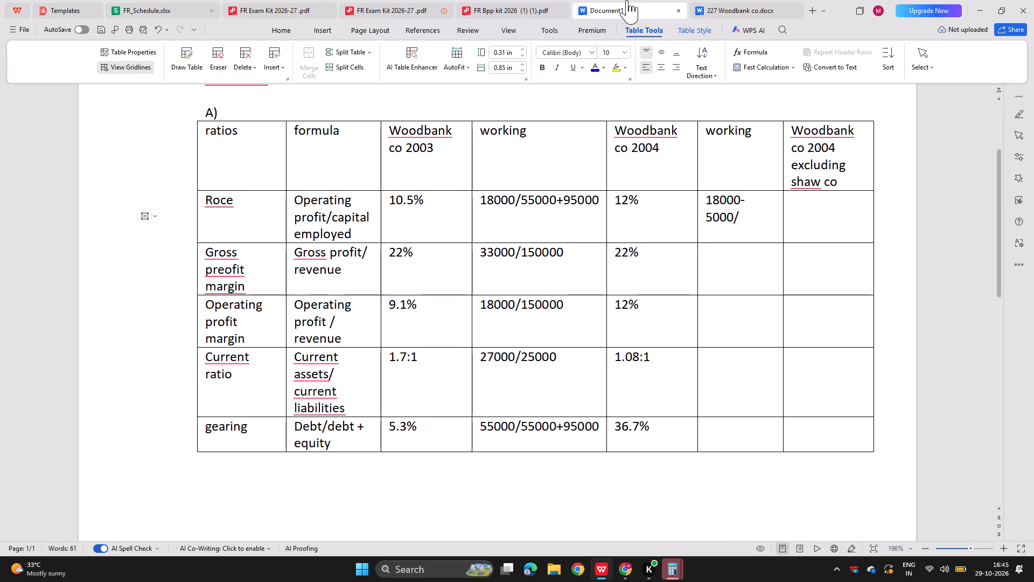
{"action": "left_click", "coordinate": [487, 0]}
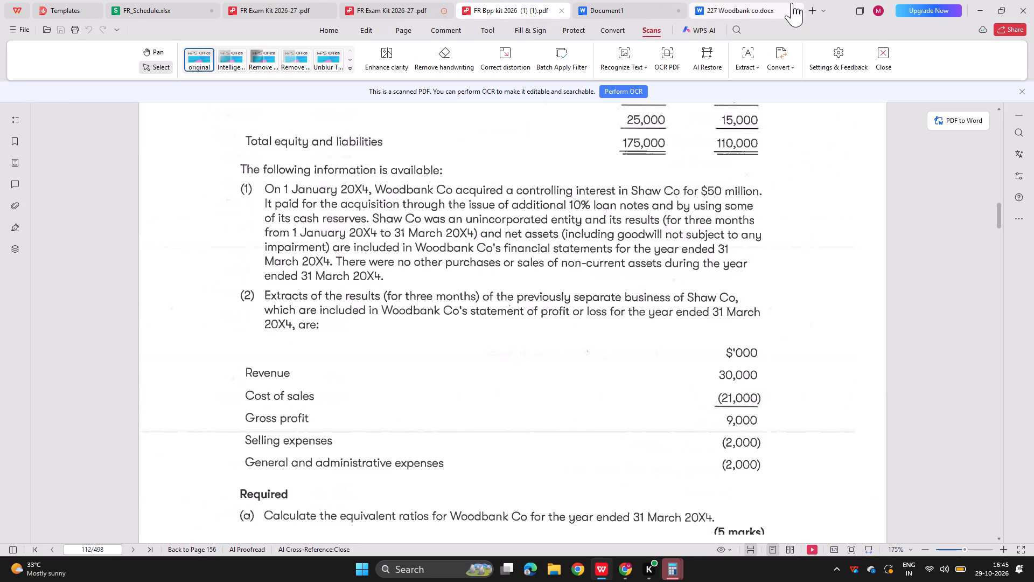
{"action": "left_click", "coordinate": [738, 8]}
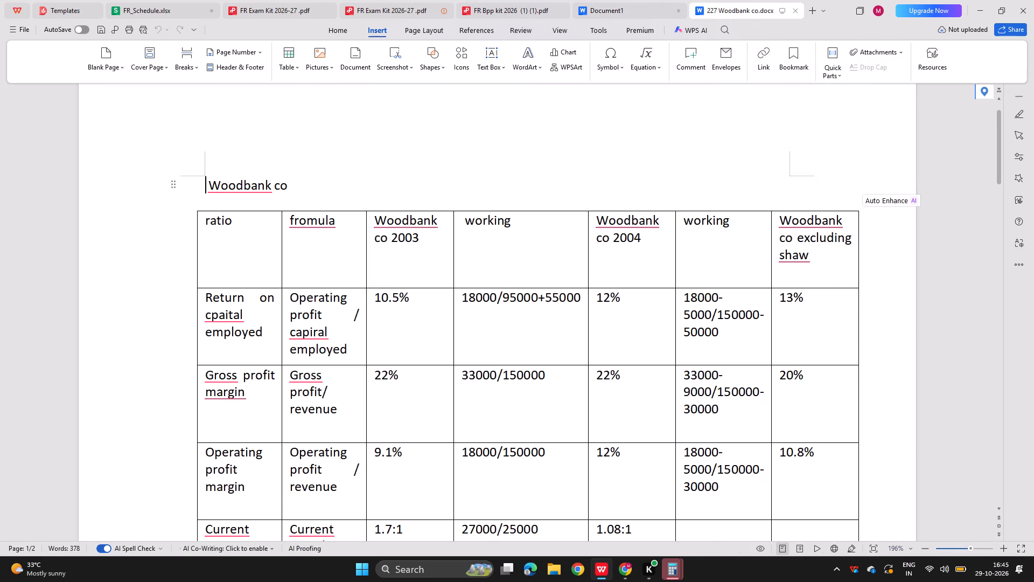
{"action": "left_click", "coordinate": [523, 1]}
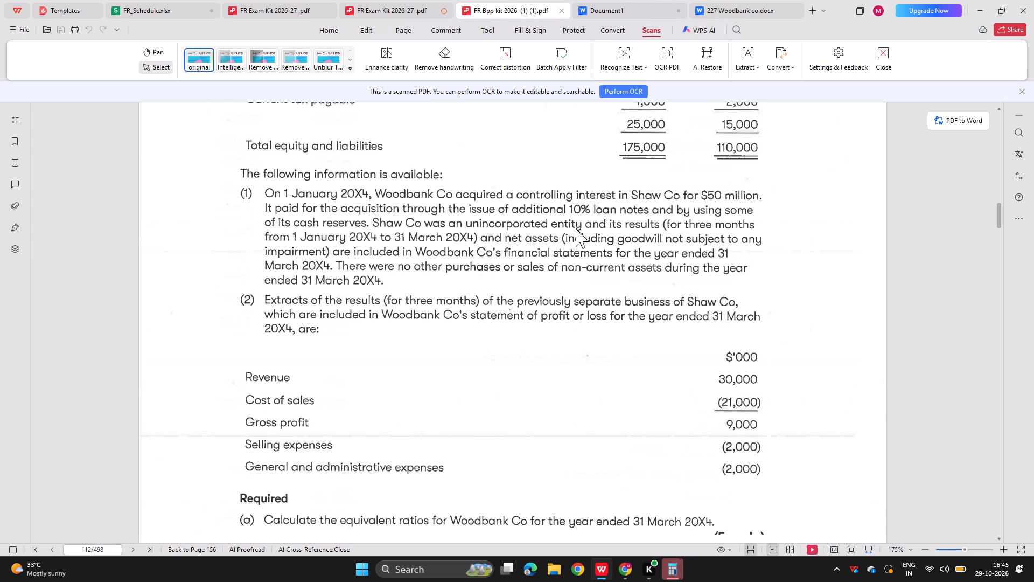
{"action": "left_click", "coordinate": [616, 0]}
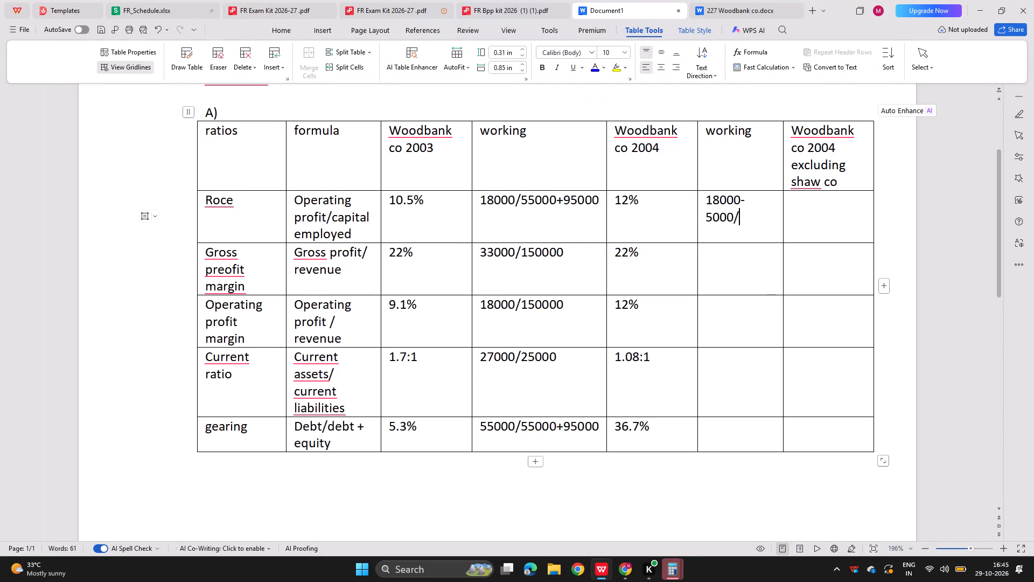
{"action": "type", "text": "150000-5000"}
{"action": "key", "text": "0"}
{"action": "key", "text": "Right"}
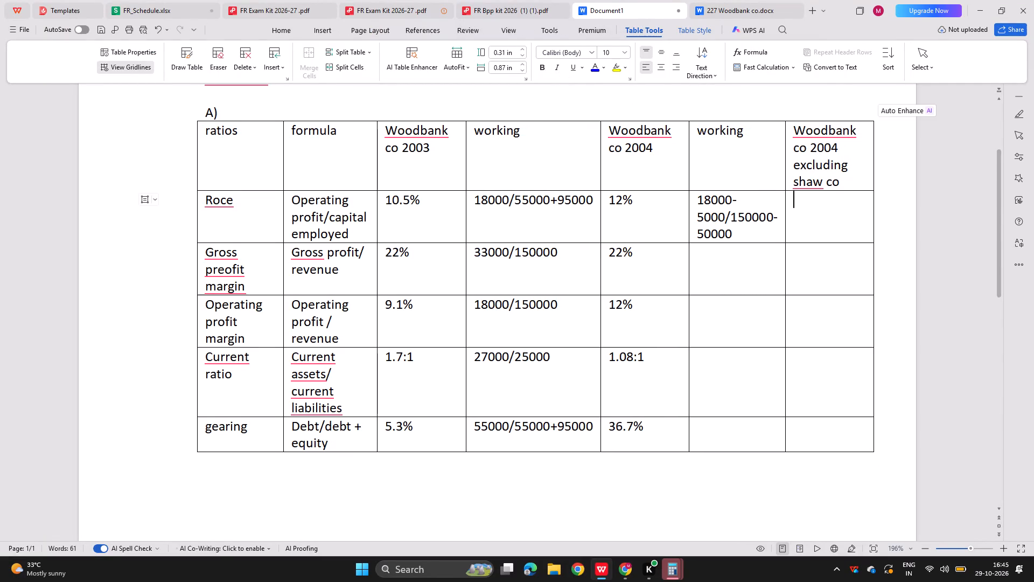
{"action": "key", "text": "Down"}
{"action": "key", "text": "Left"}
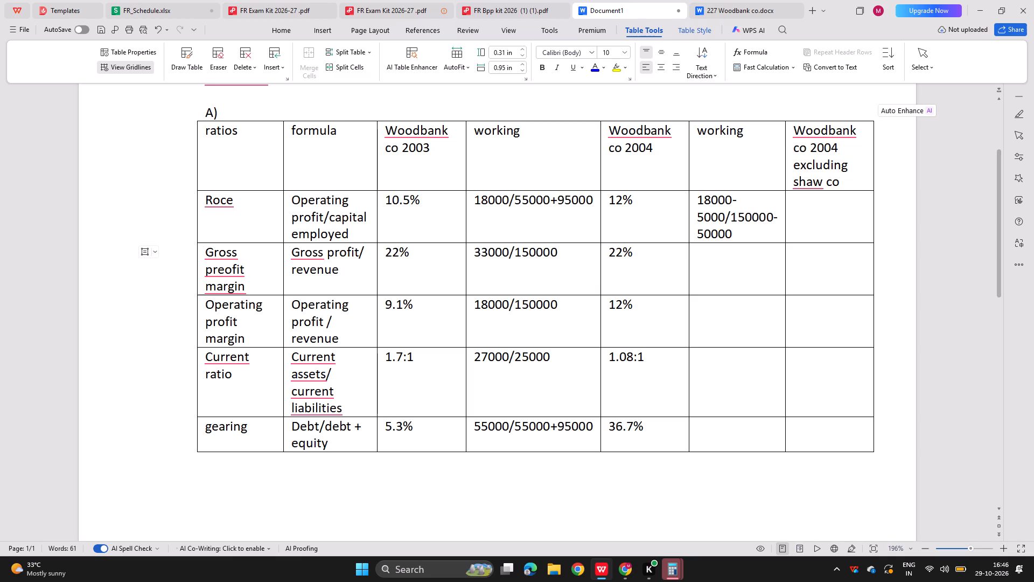
{"action": "left_click", "coordinate": [721, 16]}
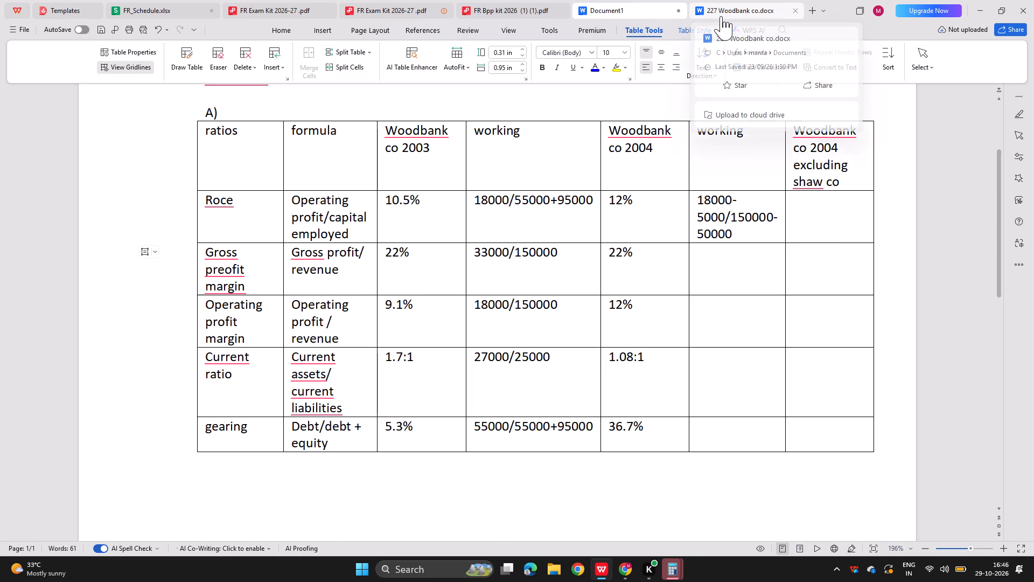
{"action": "left_click", "coordinate": [623, 0]}
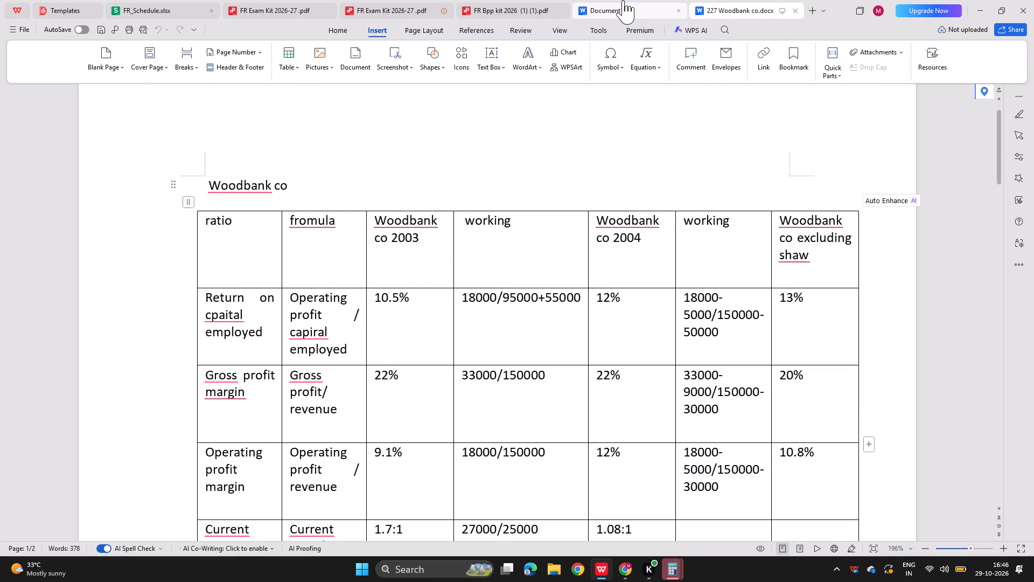
{"action": "left_click", "coordinate": [505, 0]}
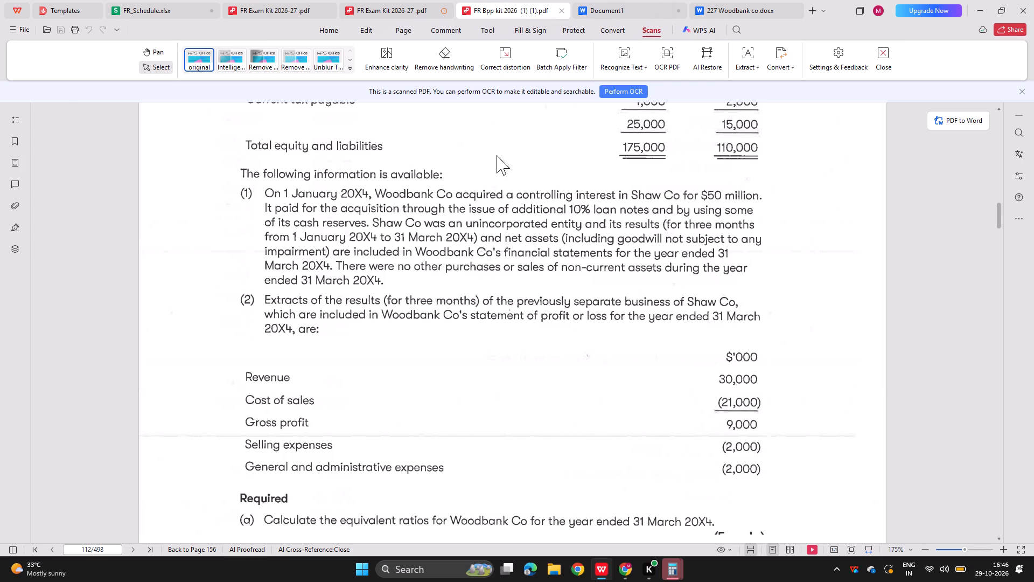
{"action": "left_click", "coordinate": [625, 0]}
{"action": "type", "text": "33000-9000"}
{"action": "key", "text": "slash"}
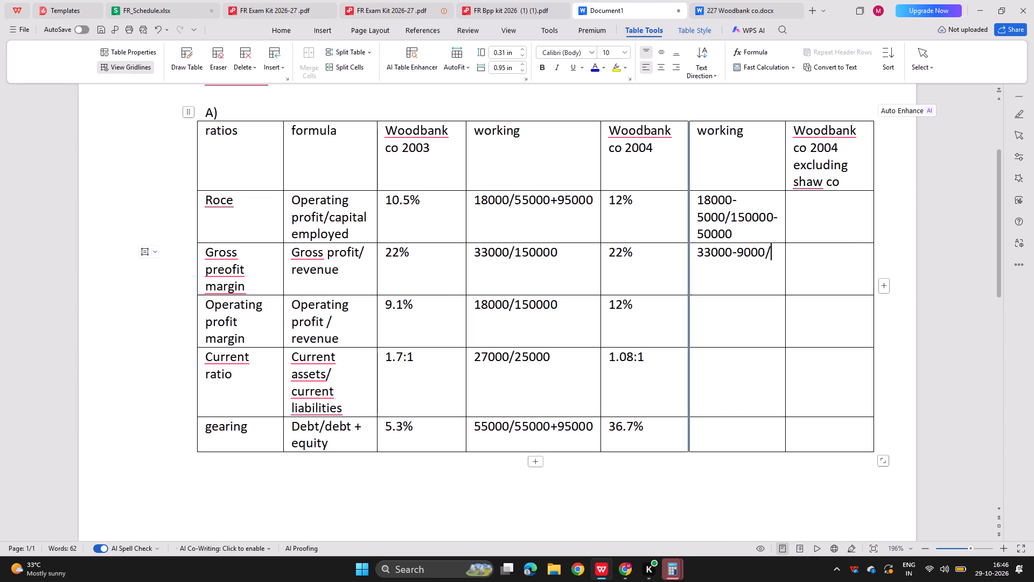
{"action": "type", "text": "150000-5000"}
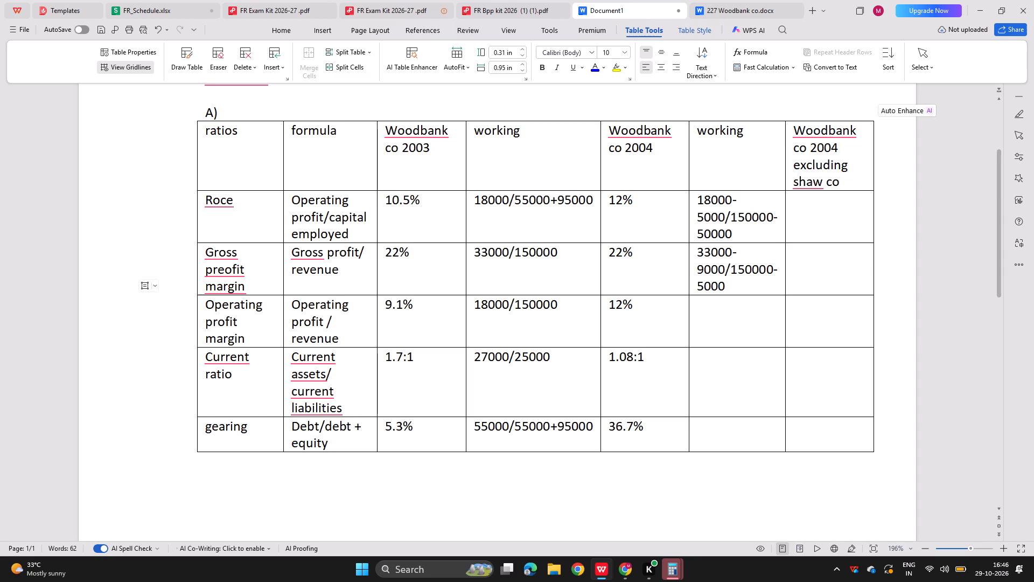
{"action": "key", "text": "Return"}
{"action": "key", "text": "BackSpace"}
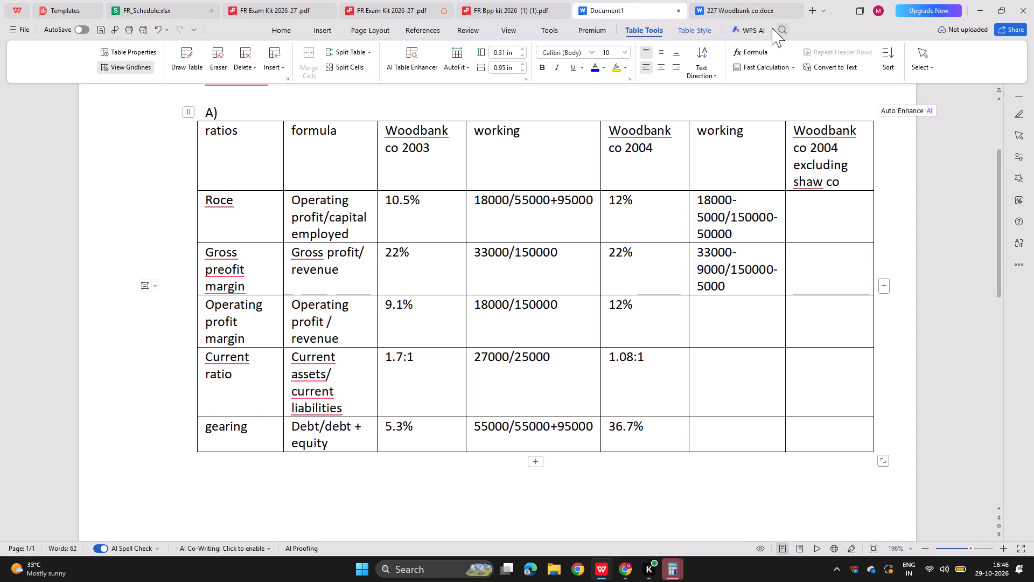
{"action": "left_click", "coordinate": [717, 0]}
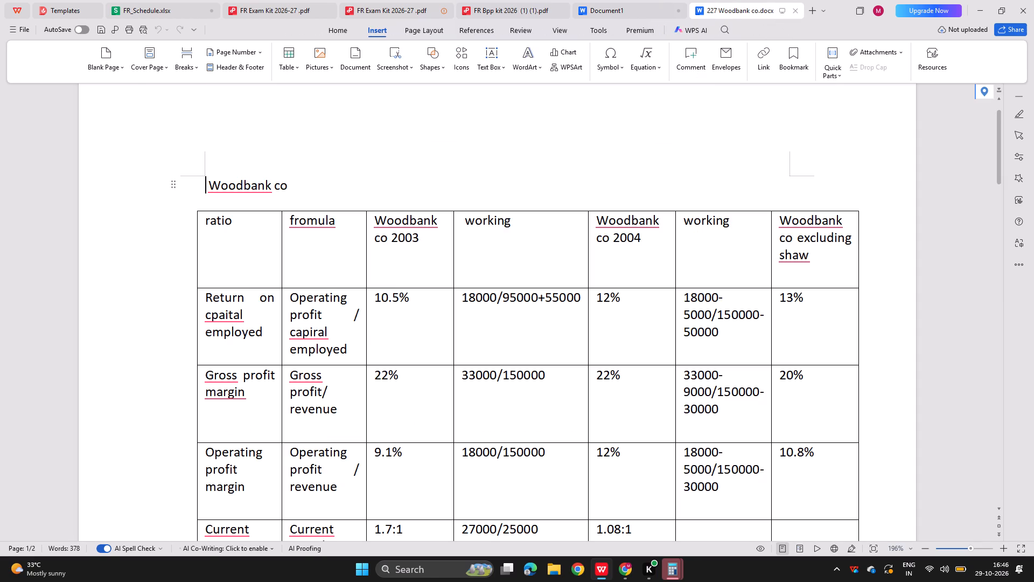
{"action": "left_click", "coordinate": [599, 0]}
{"action": "left_click", "coordinate": [514, 4]}
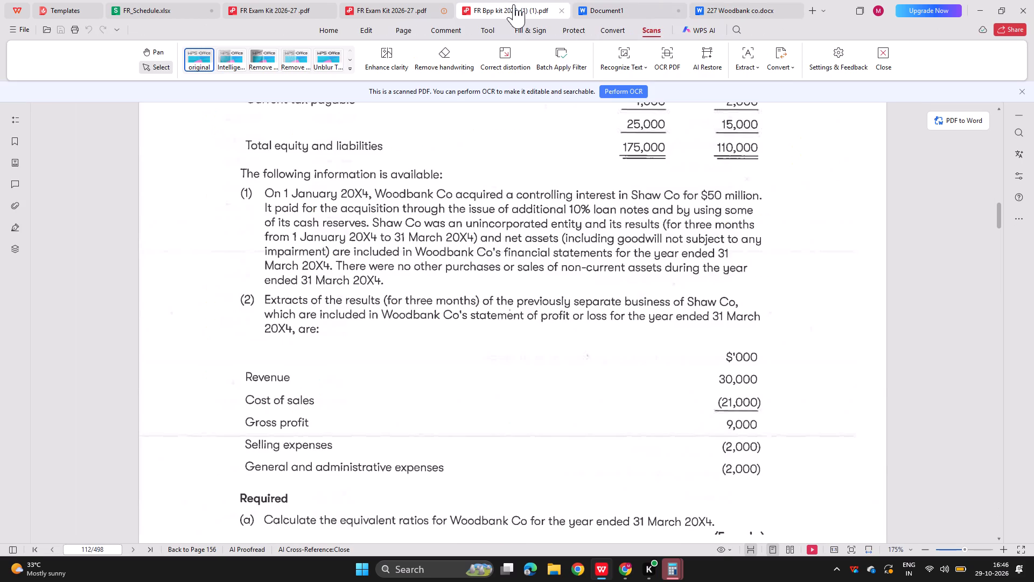
{"action": "left_click", "coordinate": [653, 2]}
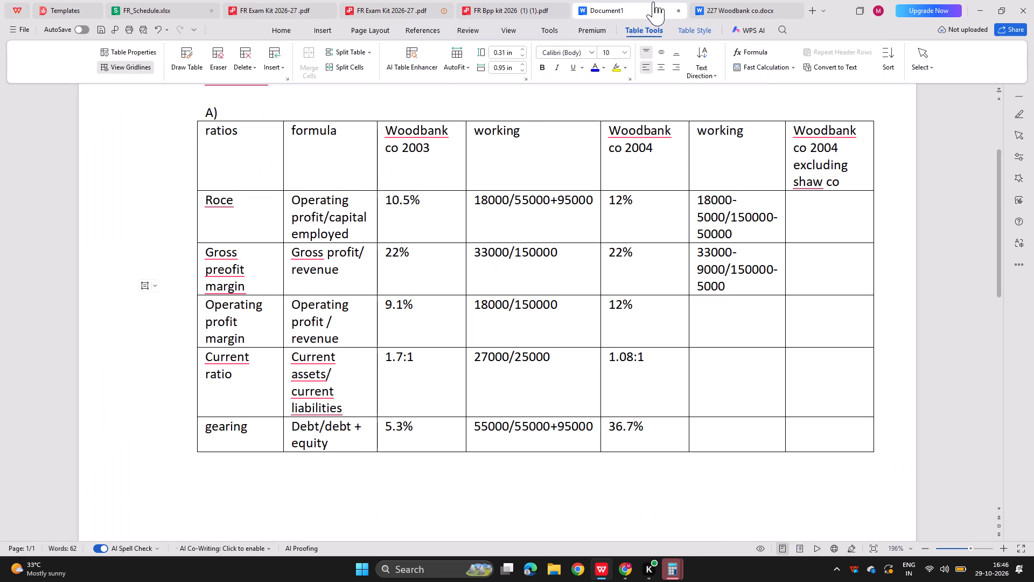
{"action": "key", "text": "BackSpace"}
{"action": "key", "text": "BackSpace"}
{"action": "key", "text": "BackSpace"}
{"action": "key", "text": "BackSpace"}
{"action": "key", "text": "BackSpace"}
{"action": "key", "text": "asterisk"}
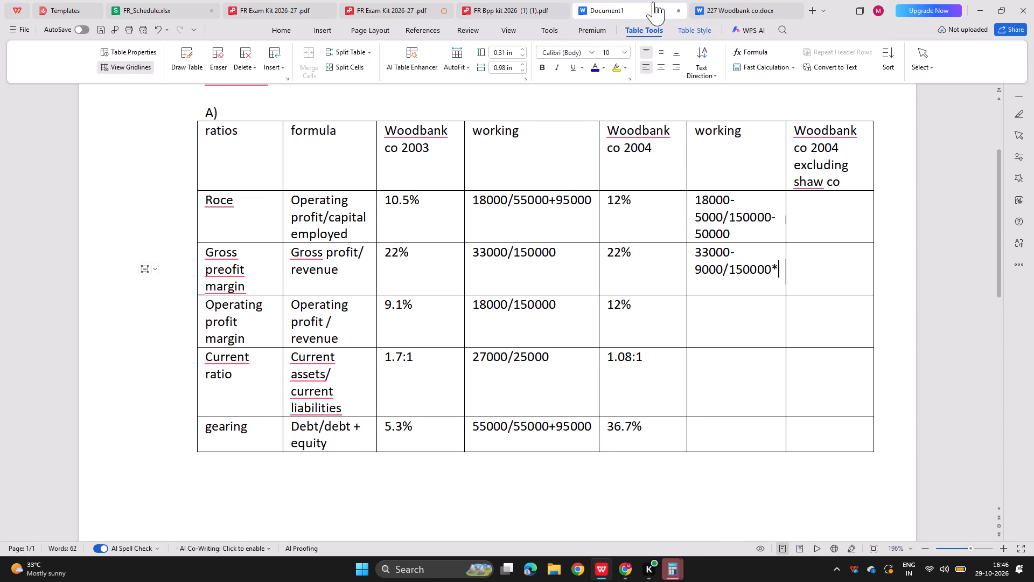
{"action": "key", "text": "BackSpace"}
{"action": "type", "text": "-30000"}
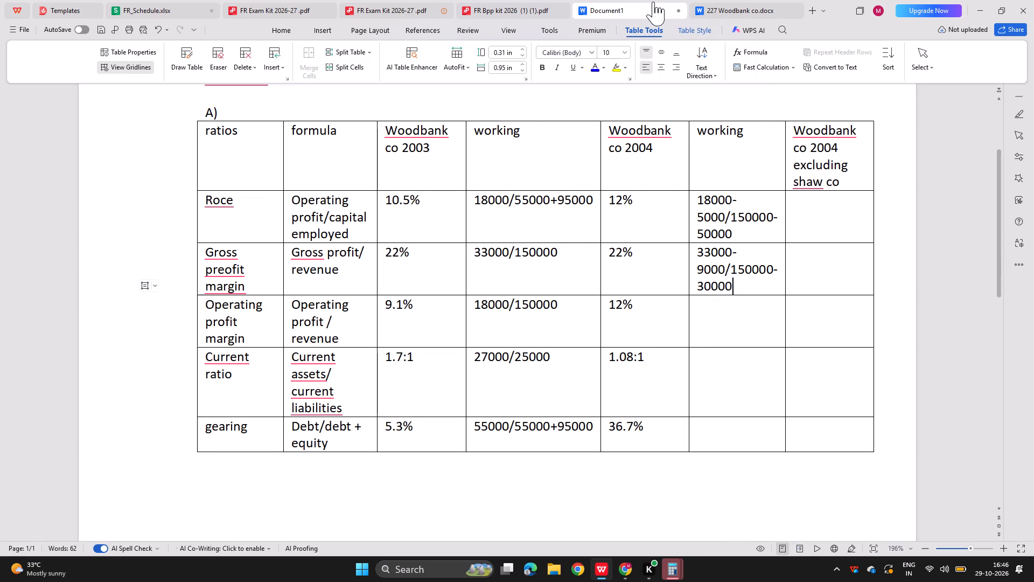
Go to the excluding-Shaw working for operating profit margin and review Shaw Co's results and the requirements in the BPP kit.
{"action": "key", "text": "Down"}
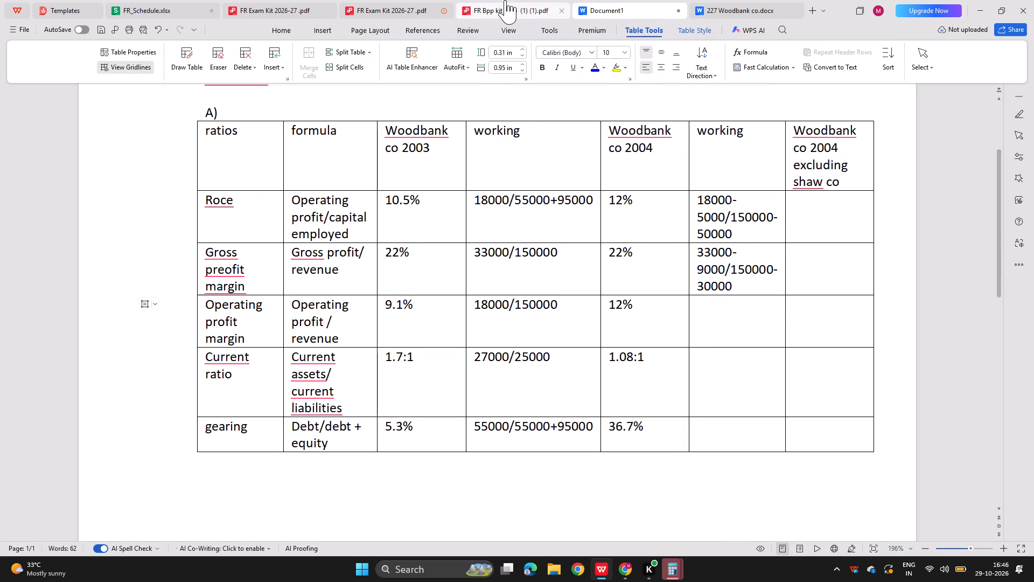
{"action": "left_click", "coordinate": [505, 0]}
{"action": "scroll", "coordinate": [435, 201], "scroll_direction": "down", "scroll_amount": 1}
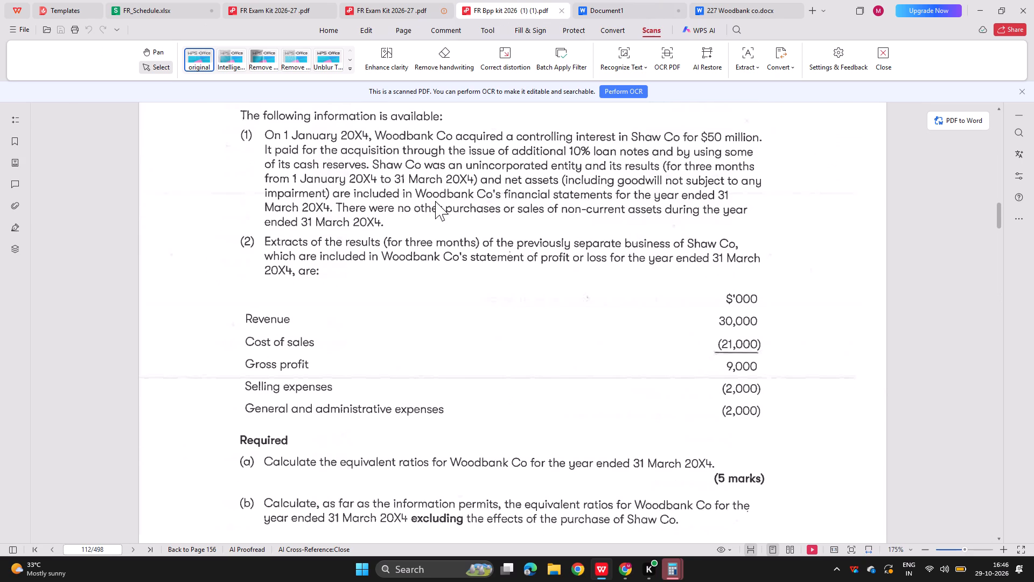
{"action": "scroll", "coordinate": [435, 201], "scroll_direction": "down", "scroll_amount": 1}
{"action": "left_click", "coordinate": [609, 0]}
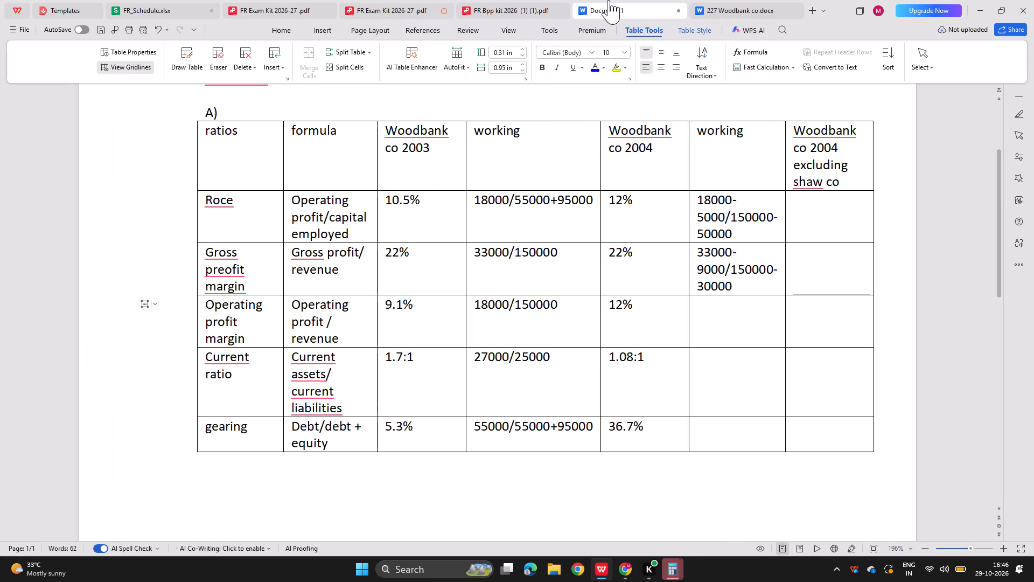
{"action": "left_click", "coordinate": [511, 0]}
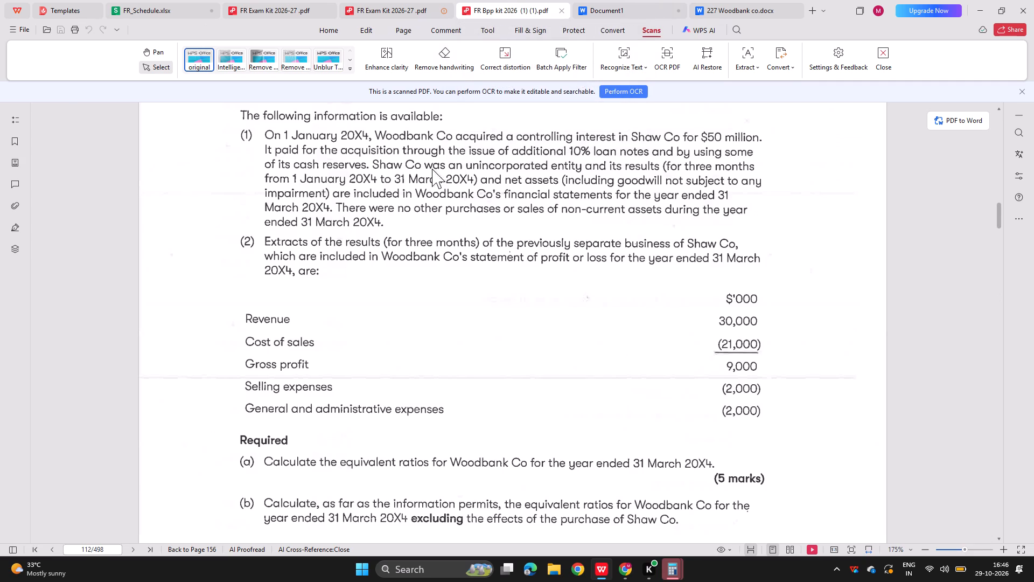
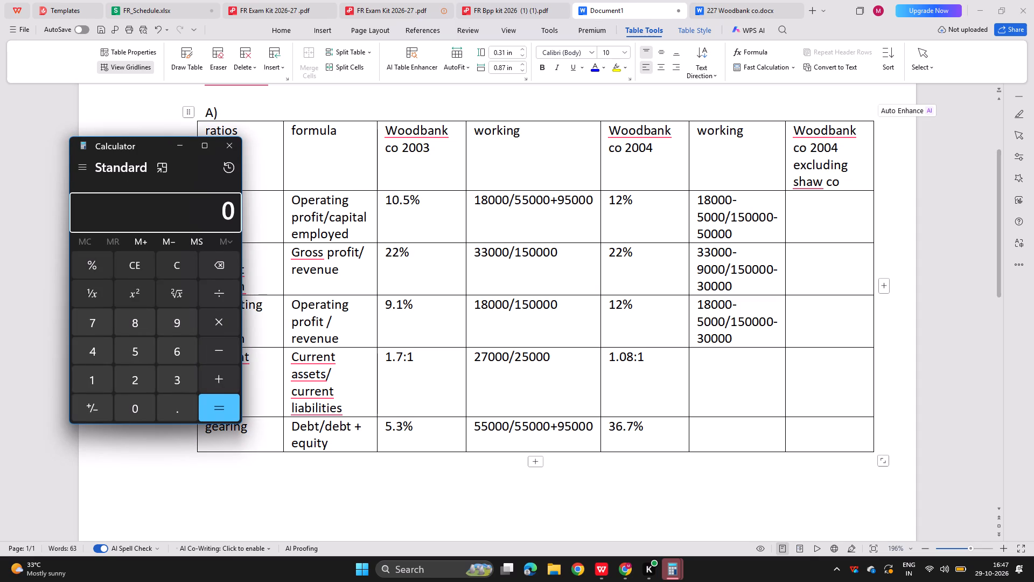
Calculate 13000/100000*100 in the calculator and enter 13% as Roce for Woodbank co 2004 excluding shaw co.
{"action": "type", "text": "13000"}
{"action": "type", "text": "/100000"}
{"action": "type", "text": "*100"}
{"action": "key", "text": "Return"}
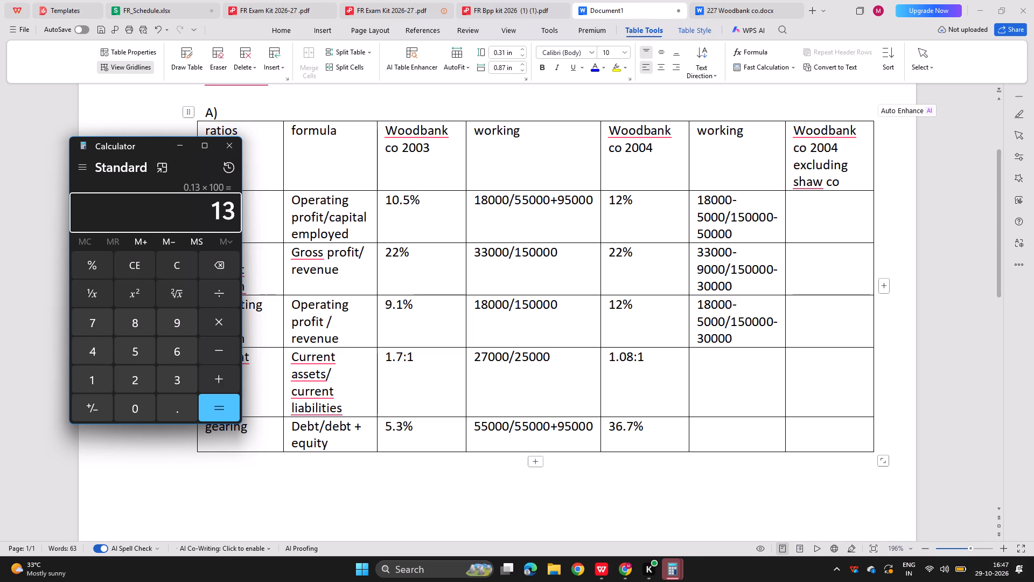
{"action": "left_click", "coordinate": [815, 204]}
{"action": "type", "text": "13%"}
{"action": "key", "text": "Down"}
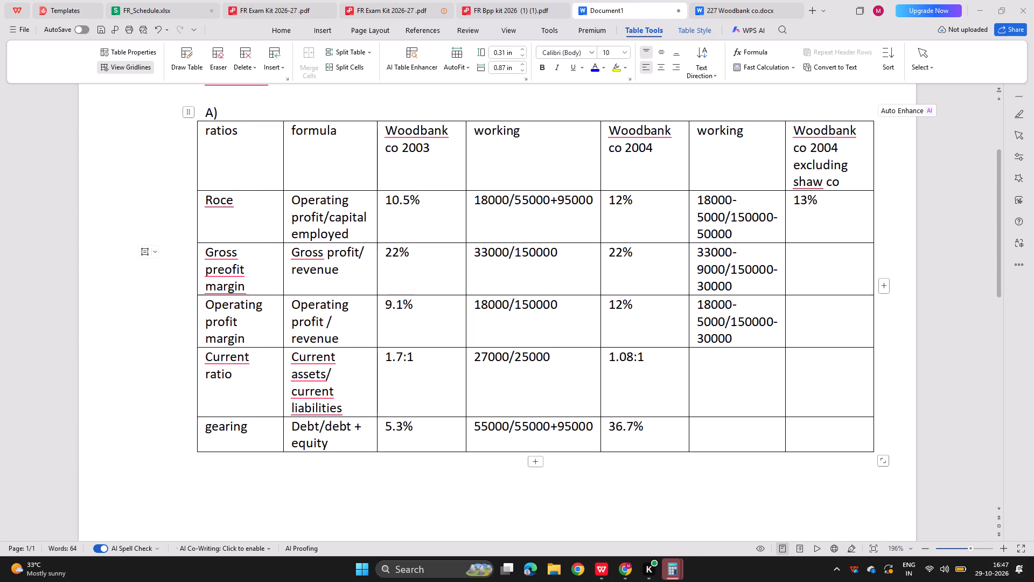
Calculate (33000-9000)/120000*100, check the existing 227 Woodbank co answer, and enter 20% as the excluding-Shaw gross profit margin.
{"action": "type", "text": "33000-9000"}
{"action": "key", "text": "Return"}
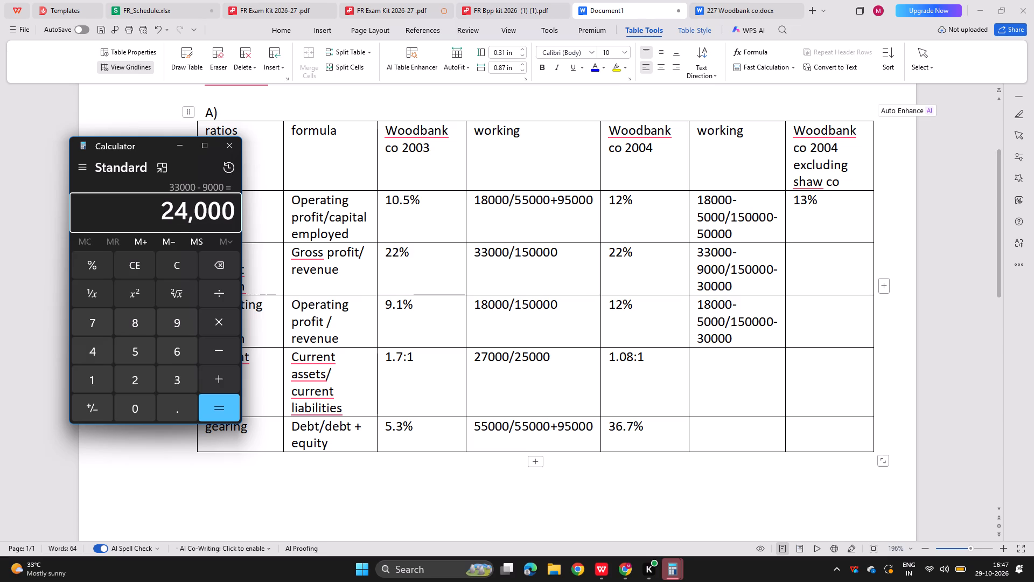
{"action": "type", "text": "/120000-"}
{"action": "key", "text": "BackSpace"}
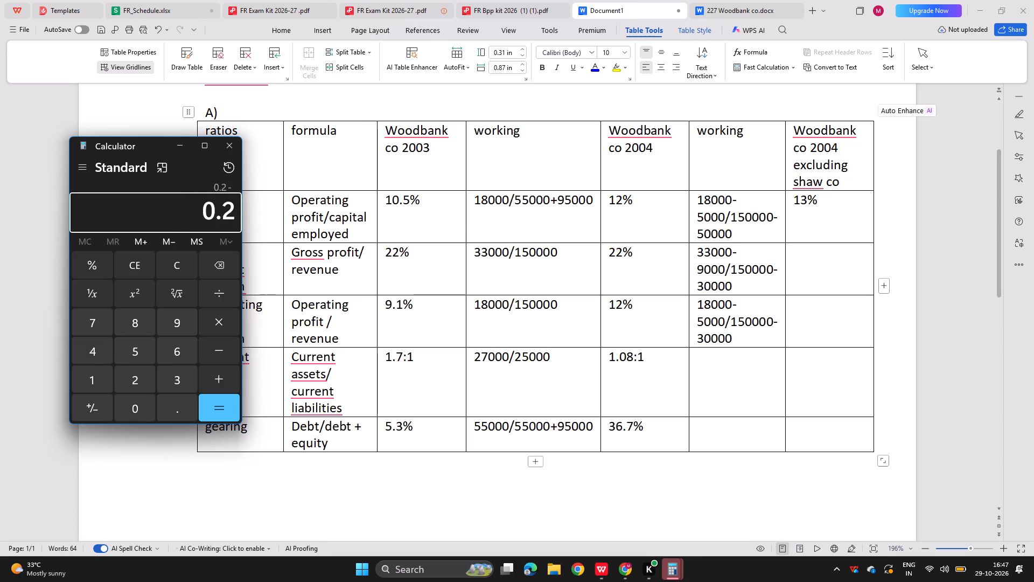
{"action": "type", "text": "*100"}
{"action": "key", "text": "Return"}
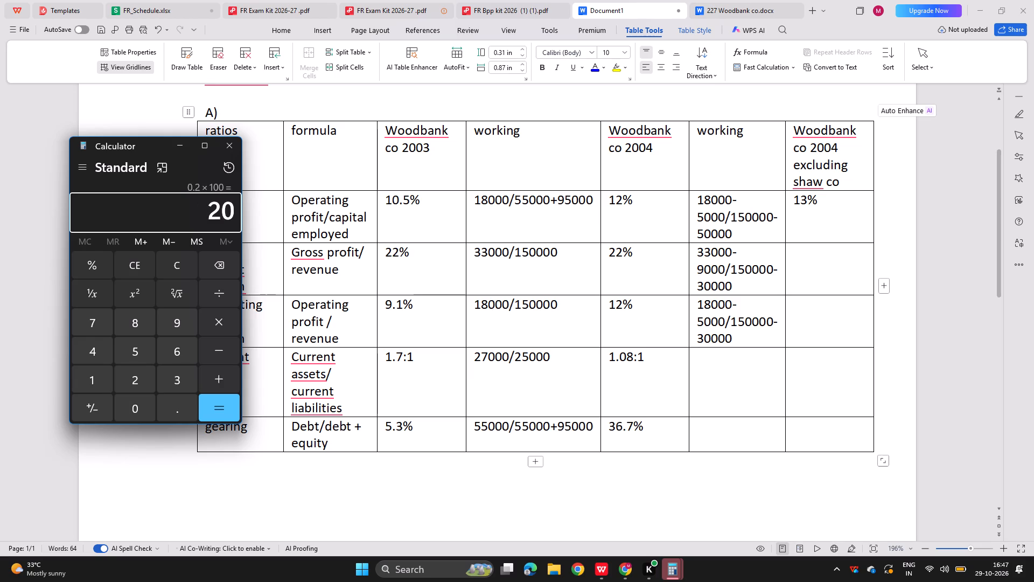
{"action": "left_click", "coordinate": [814, 281]}
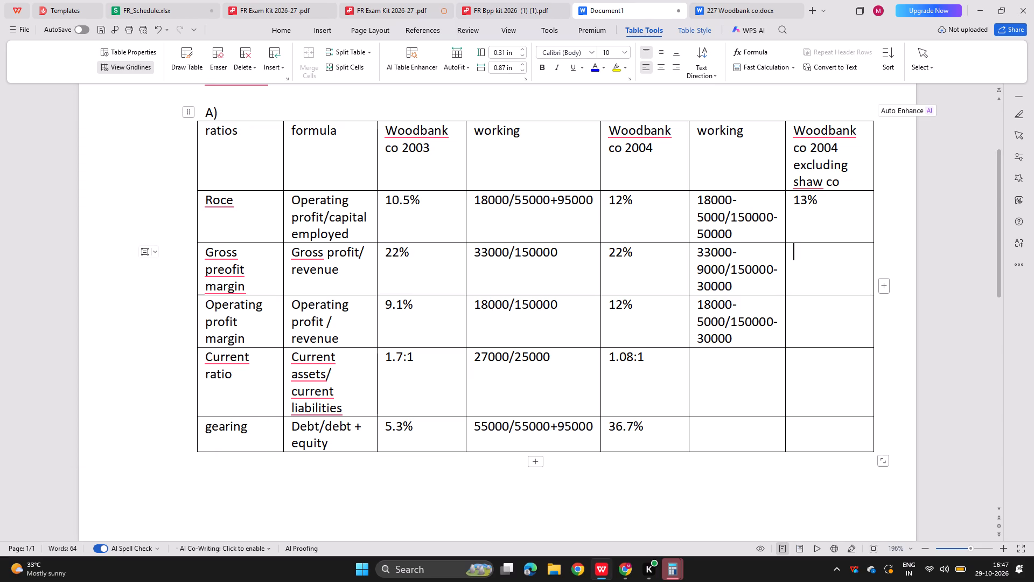
{"action": "left_click", "coordinate": [755, 10]}
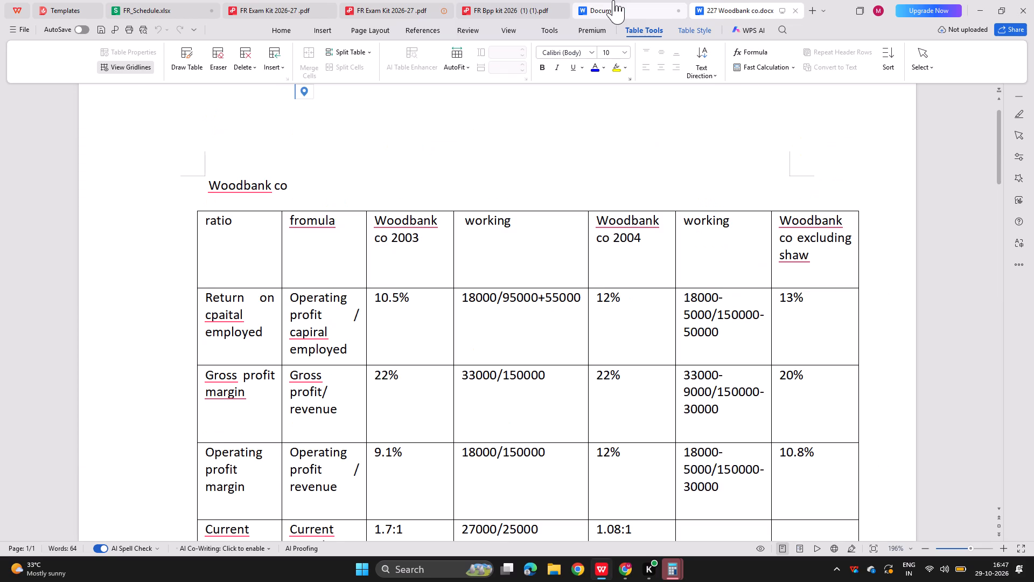
{"action": "left_click", "coordinate": [610, 0]}
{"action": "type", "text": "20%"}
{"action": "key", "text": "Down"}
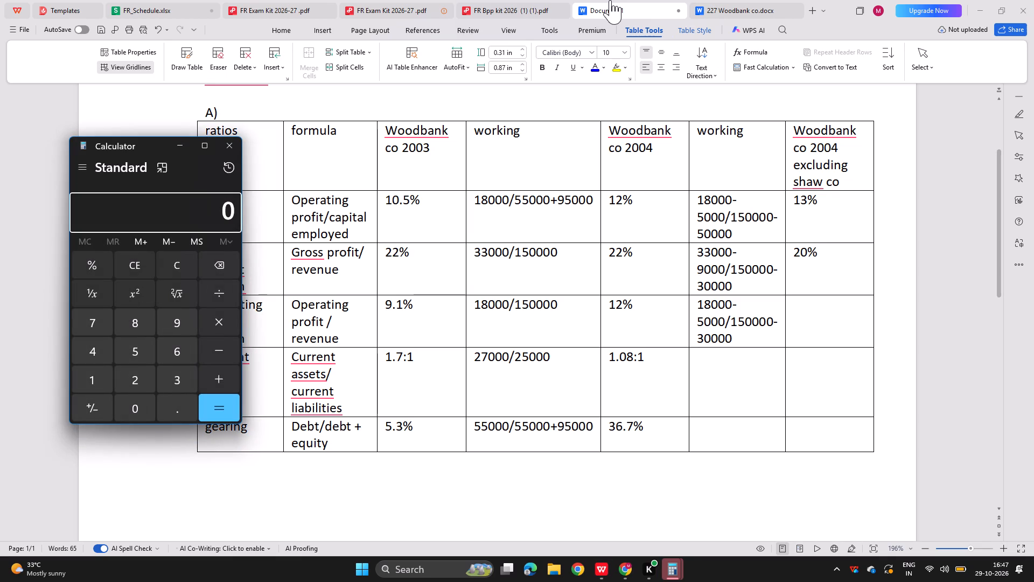
Calculate 13000/120000*100, check the existing answer, and enter 10.8% as the excluding-Shaw operating profit margin.
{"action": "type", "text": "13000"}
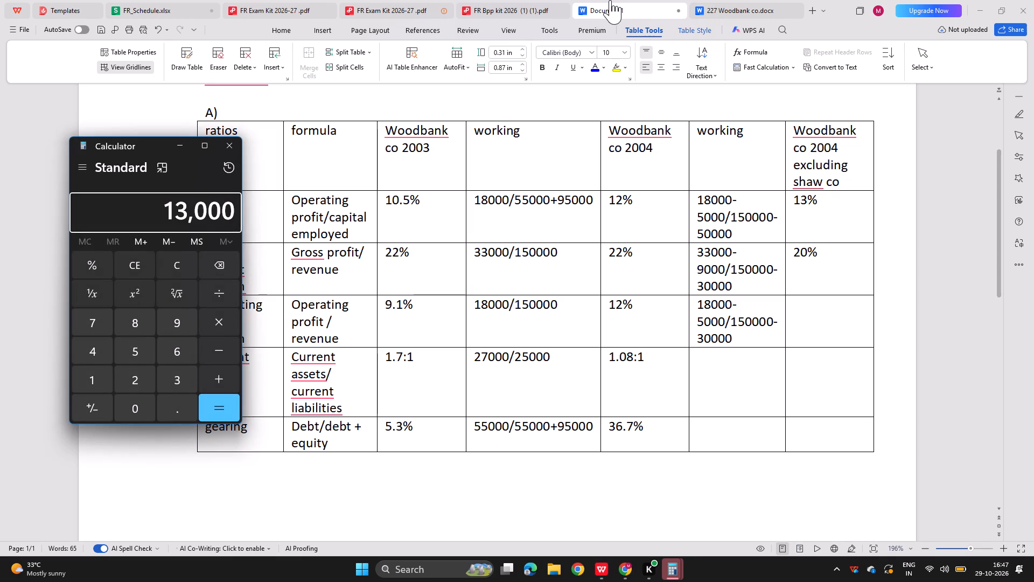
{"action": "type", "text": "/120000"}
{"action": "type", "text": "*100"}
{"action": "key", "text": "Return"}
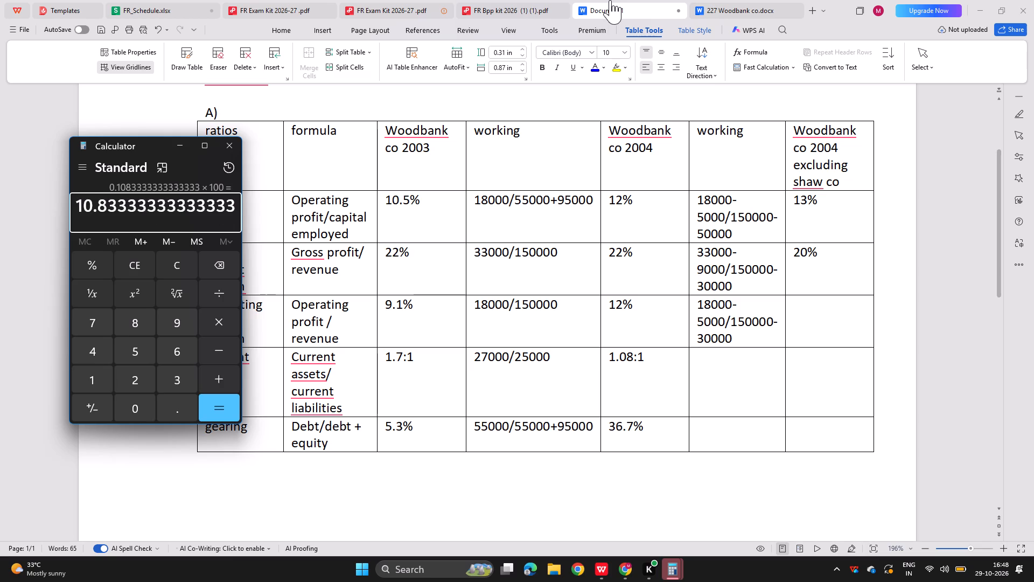
{"action": "left_click", "coordinate": [732, 0]}
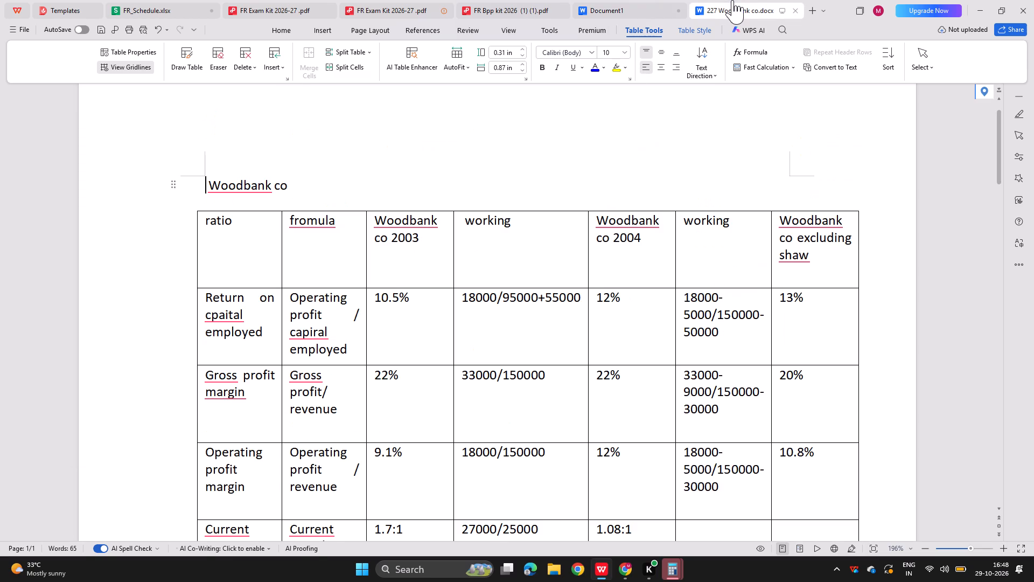
{"action": "left_click", "coordinate": [633, 0]}
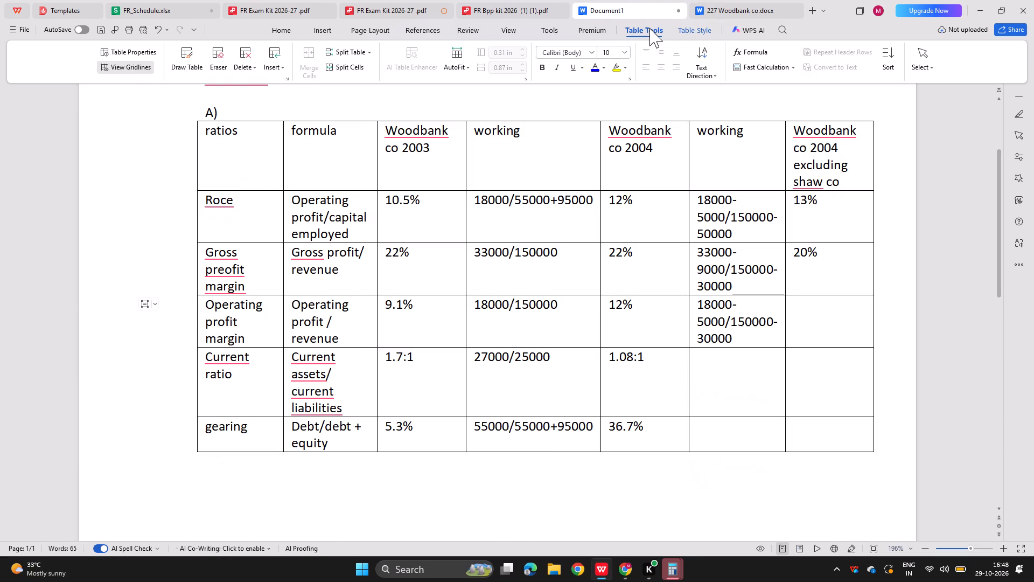
{"action": "type", "text": "10.8%"}
{"action": "key", "text": "Down"}
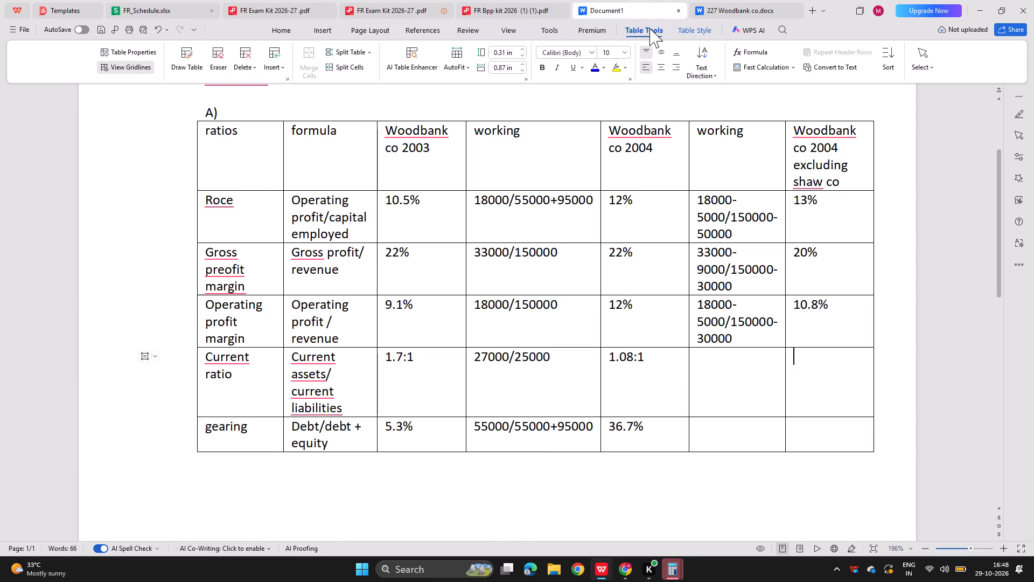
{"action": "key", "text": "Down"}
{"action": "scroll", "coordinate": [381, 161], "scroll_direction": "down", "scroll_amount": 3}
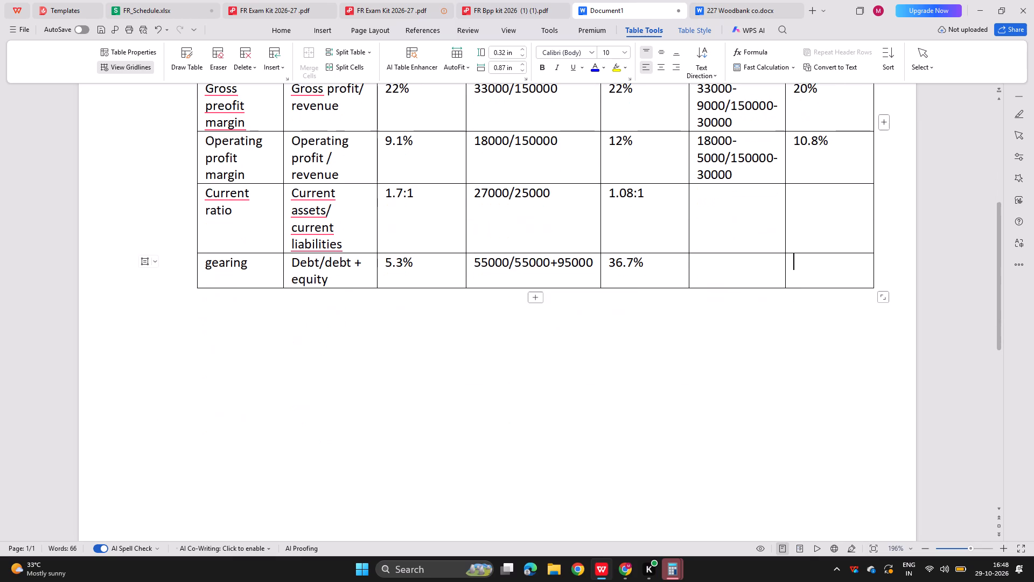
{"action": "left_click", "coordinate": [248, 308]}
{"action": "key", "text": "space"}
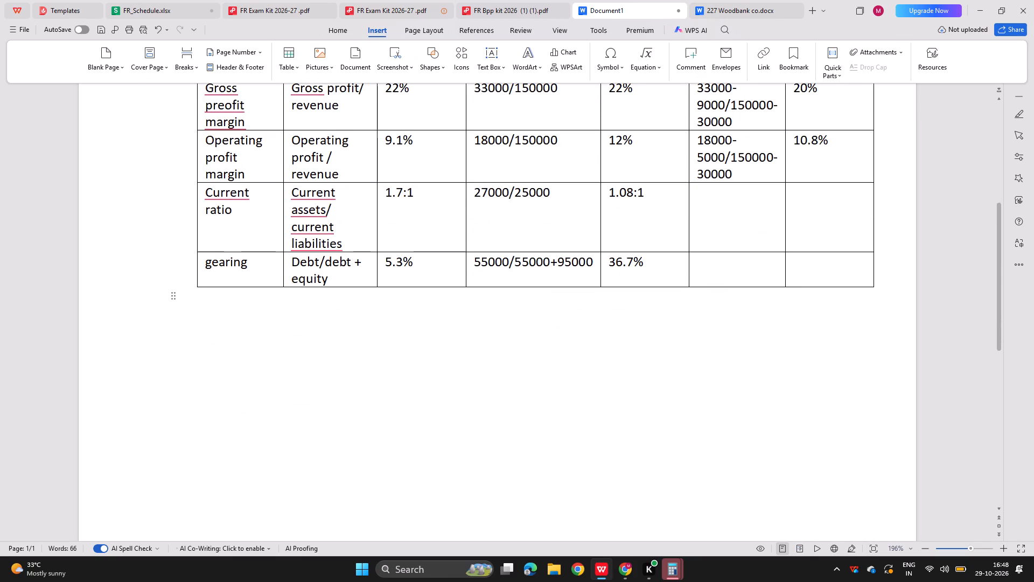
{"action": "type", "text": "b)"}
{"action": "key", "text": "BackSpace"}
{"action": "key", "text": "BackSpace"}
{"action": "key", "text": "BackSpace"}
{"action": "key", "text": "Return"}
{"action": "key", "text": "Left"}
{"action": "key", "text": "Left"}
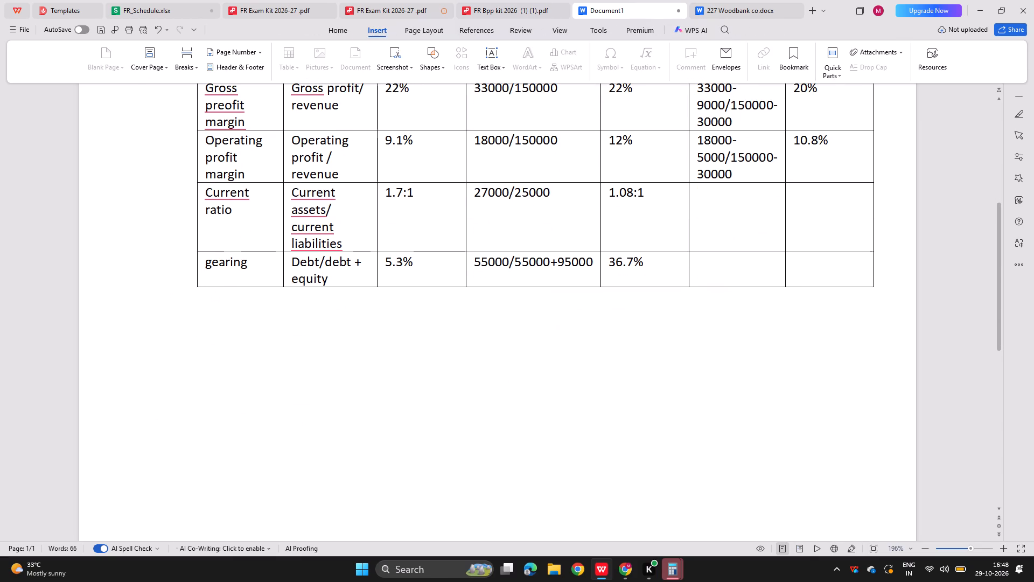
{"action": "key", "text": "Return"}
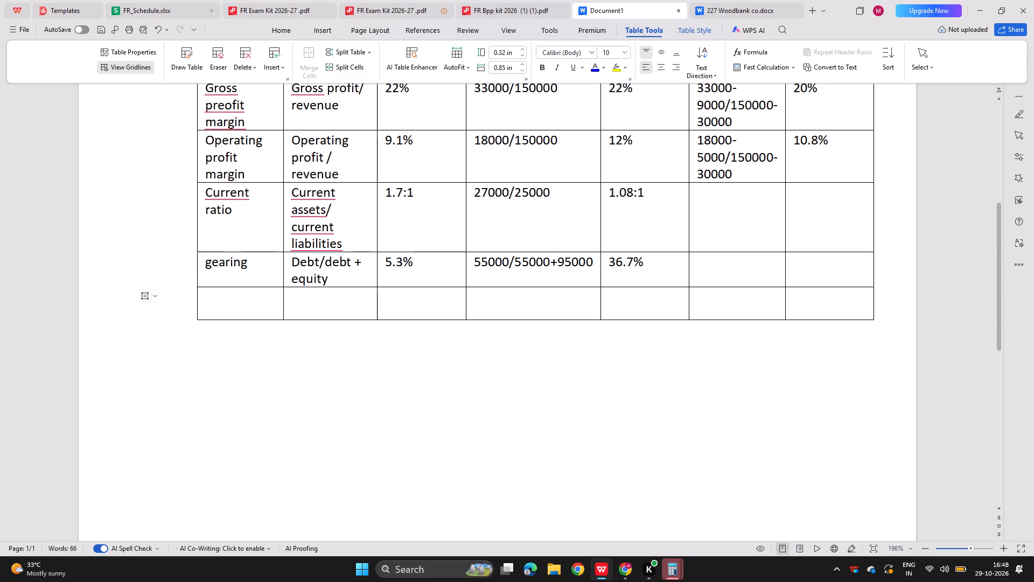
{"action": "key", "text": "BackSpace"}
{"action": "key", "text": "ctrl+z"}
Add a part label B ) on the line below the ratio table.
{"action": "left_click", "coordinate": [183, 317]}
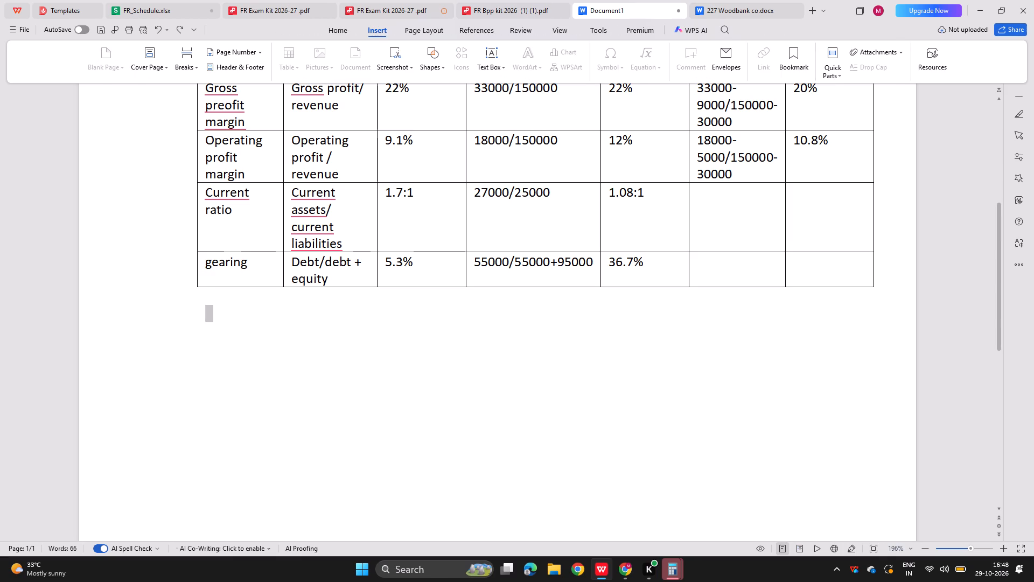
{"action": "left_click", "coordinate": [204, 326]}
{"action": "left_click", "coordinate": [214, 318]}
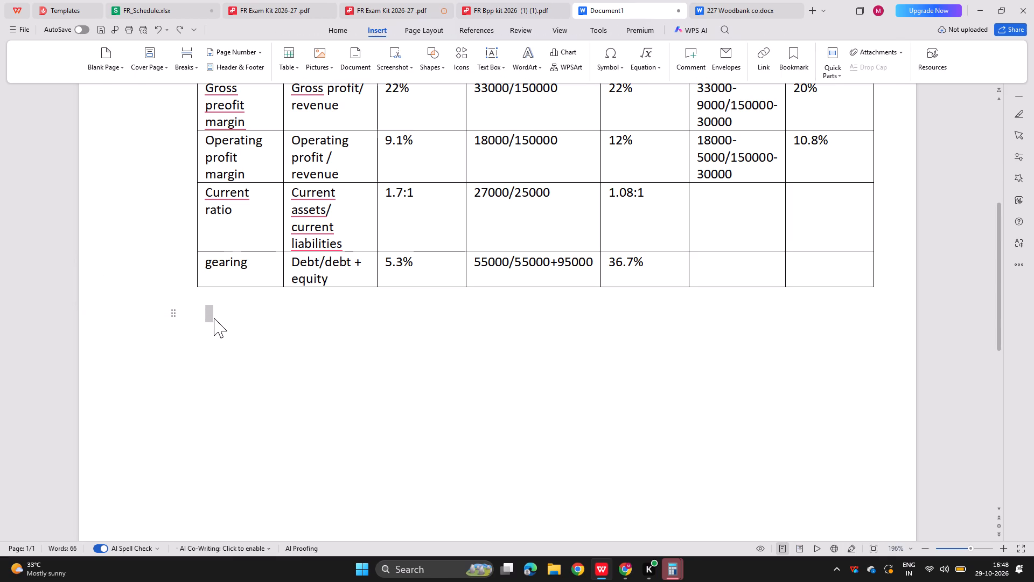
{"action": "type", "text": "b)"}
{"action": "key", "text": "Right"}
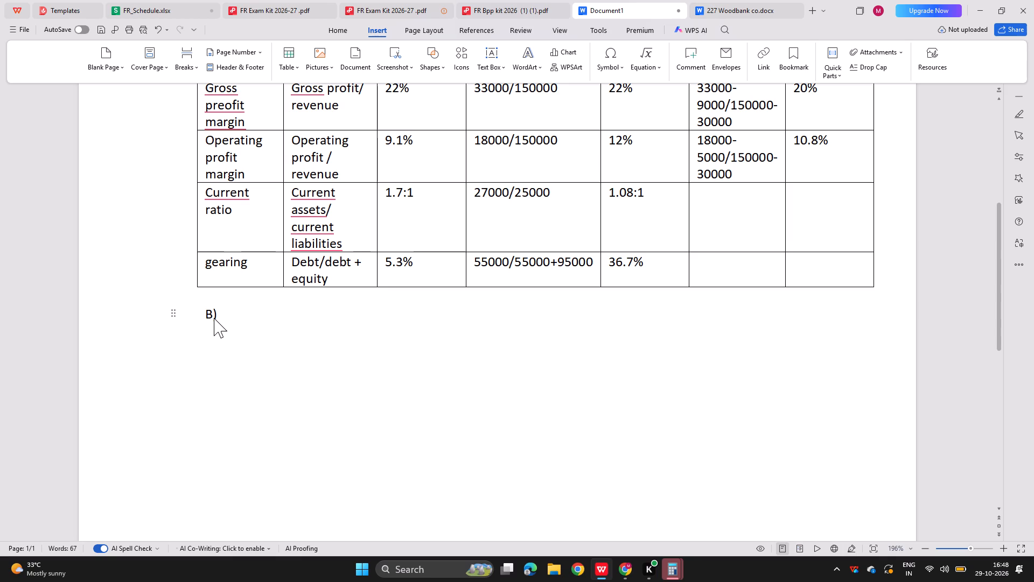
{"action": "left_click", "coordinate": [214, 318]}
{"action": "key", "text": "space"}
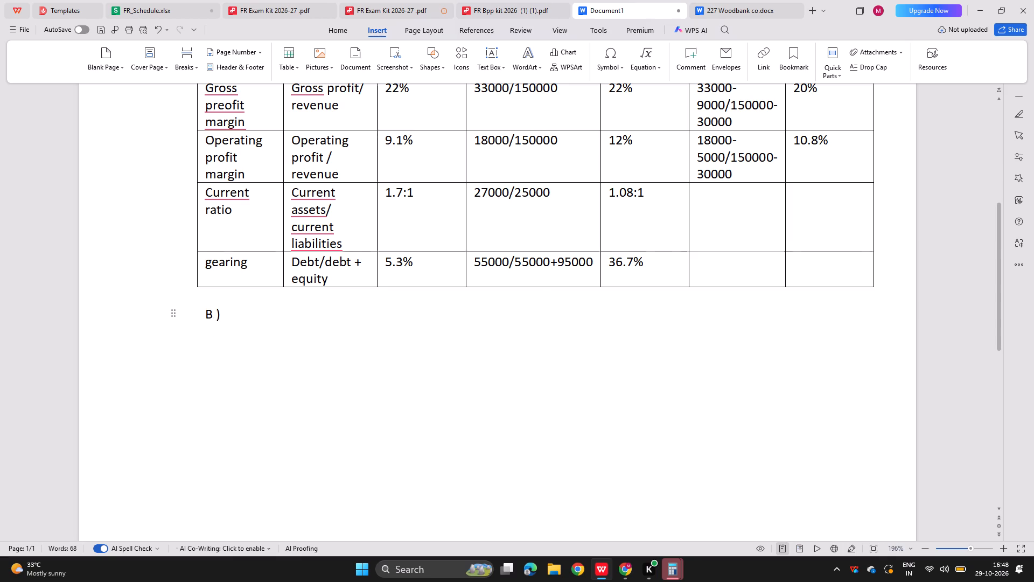
Review requirements (a) to (c) in the BPP kit and what follows the ratio table in the existing 227 Woodbank co answer.
{"action": "left_click", "coordinate": [520, 15]}
{"action": "scroll", "coordinate": [410, 247], "scroll_direction": "down", "scroll_amount": 1}
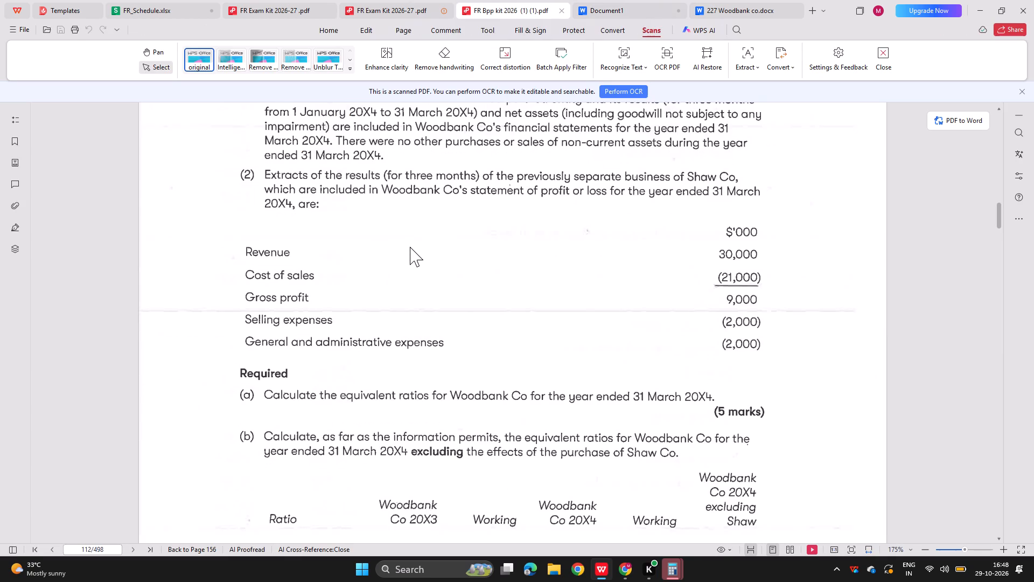
{"action": "scroll", "coordinate": [410, 247], "scroll_direction": "down", "scroll_amount": 3}
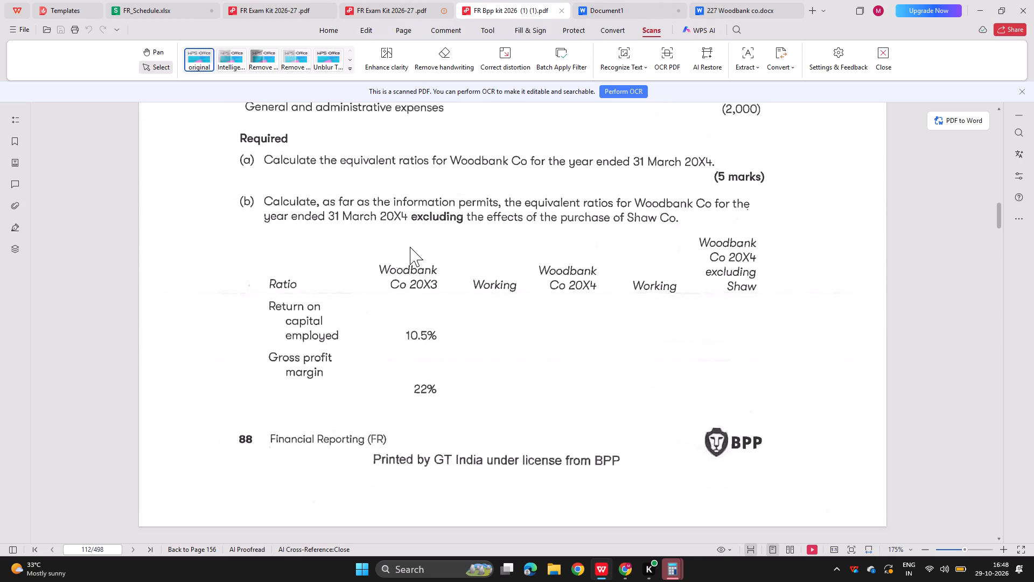
{"action": "scroll", "coordinate": [410, 247], "scroll_direction": "down", "scroll_amount": 2}
{"action": "scroll", "coordinate": [410, 247], "scroll_direction": "up", "scroll_amount": 1}
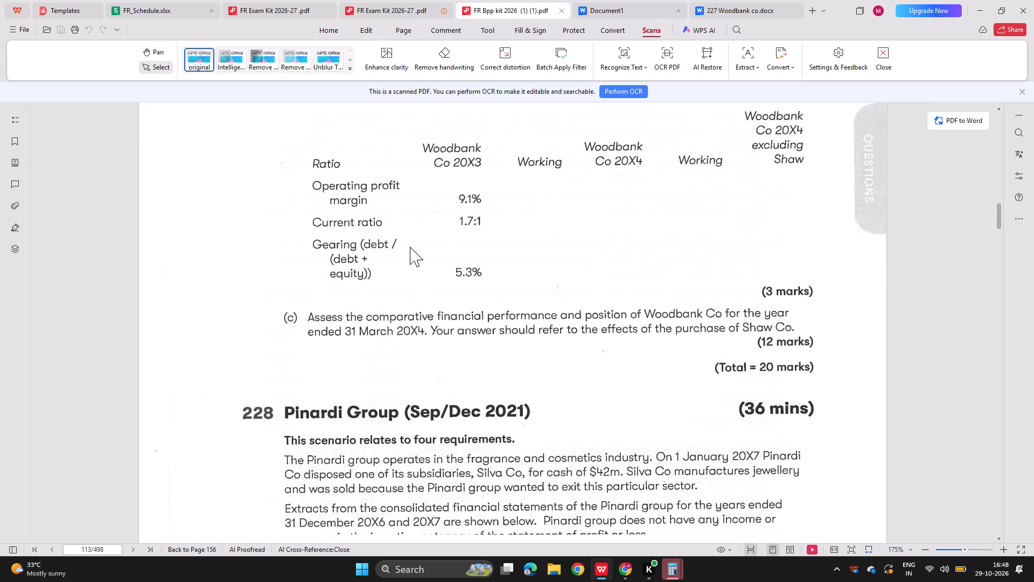
{"action": "scroll", "coordinate": [410, 247], "scroll_direction": "up", "scroll_amount": 2}
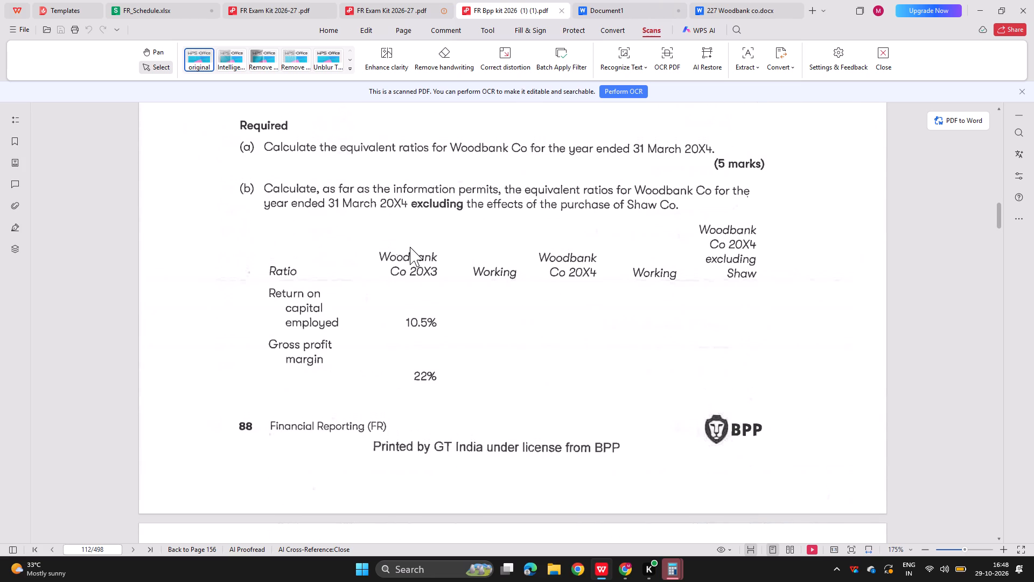
{"action": "scroll", "coordinate": [410, 247], "scroll_direction": "up", "scroll_amount": 1}
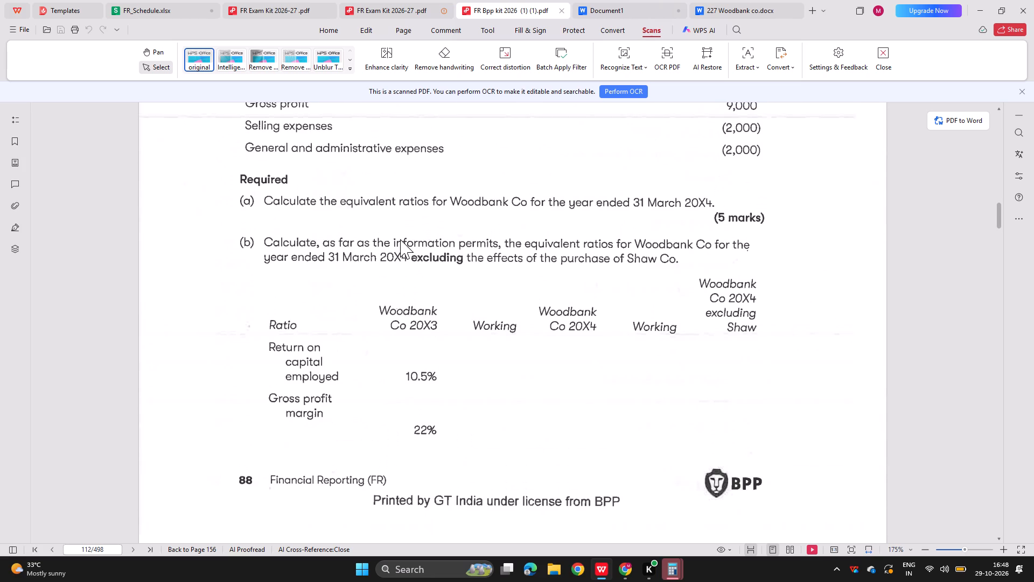
{"action": "scroll", "coordinate": [388, 273], "scroll_direction": "down", "scroll_amount": 2}
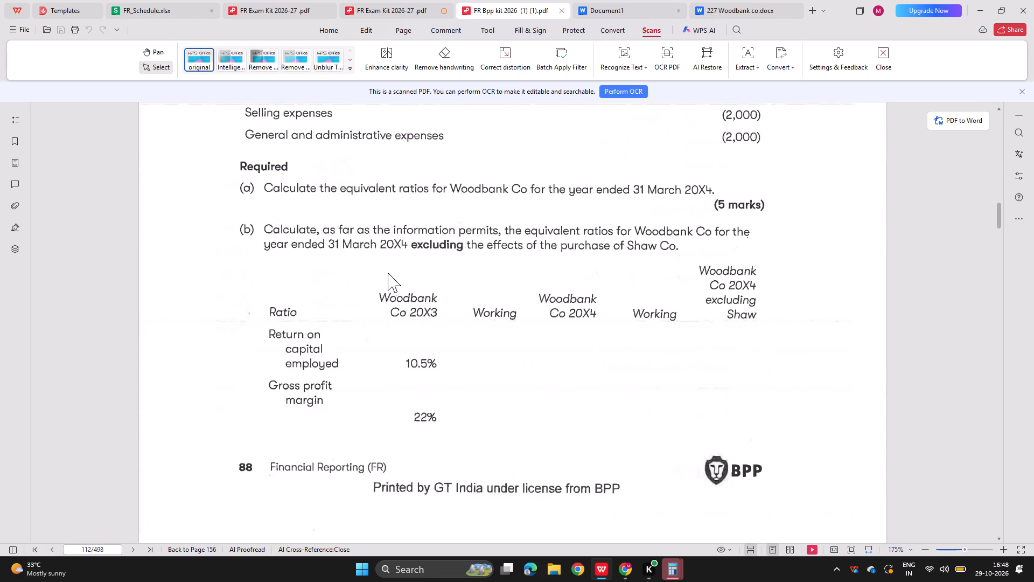
{"action": "scroll", "coordinate": [388, 273], "scroll_direction": "down", "scroll_amount": 1}
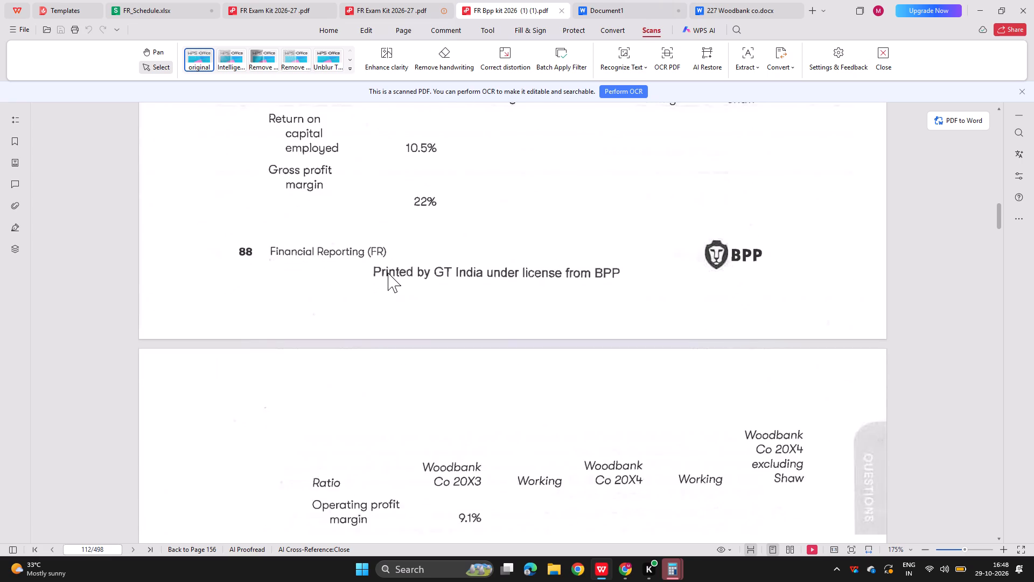
{"action": "scroll", "coordinate": [388, 273], "scroll_direction": "down", "scroll_amount": 1}
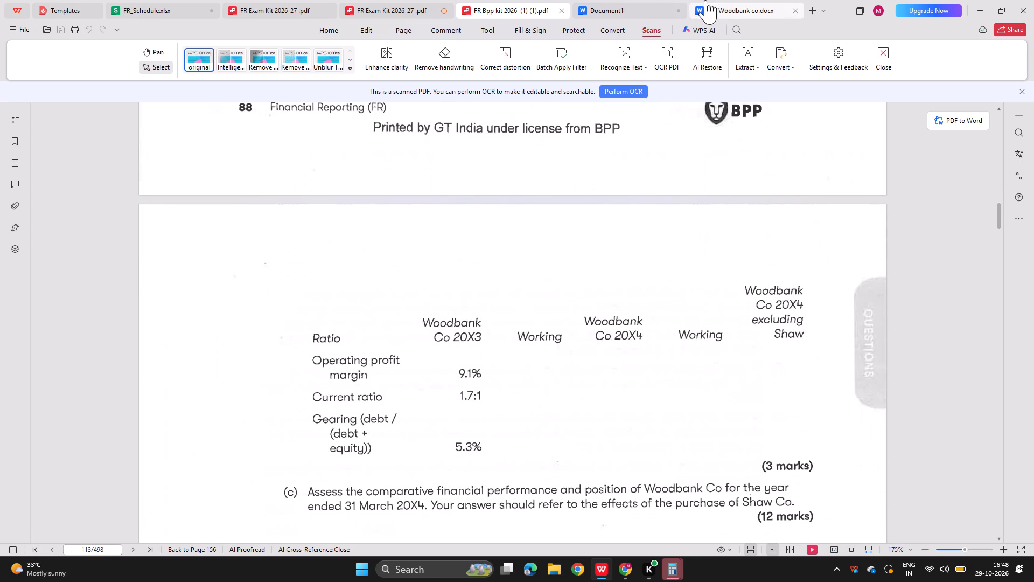
{"action": "left_click", "coordinate": [718, 0]}
{"action": "scroll", "coordinate": [553, 214], "scroll_direction": "down", "scroll_amount": 2}
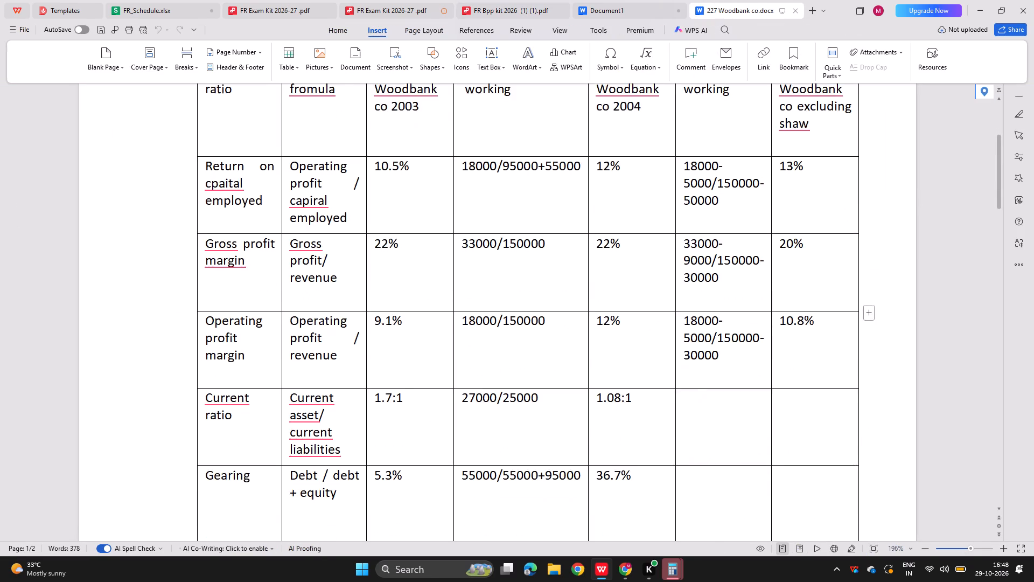
{"action": "scroll", "coordinate": [553, 214], "scroll_direction": "down", "scroll_amount": 4}
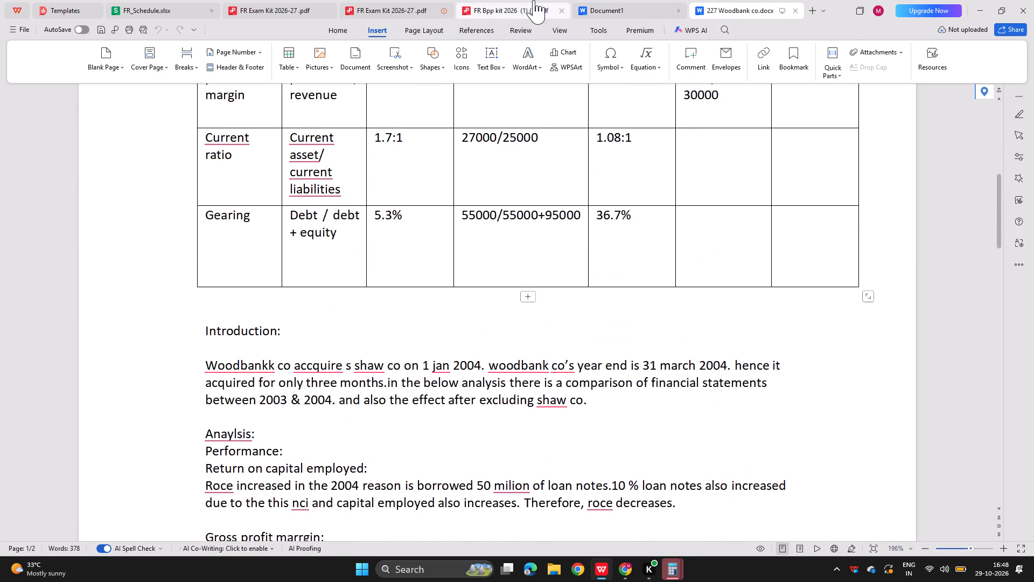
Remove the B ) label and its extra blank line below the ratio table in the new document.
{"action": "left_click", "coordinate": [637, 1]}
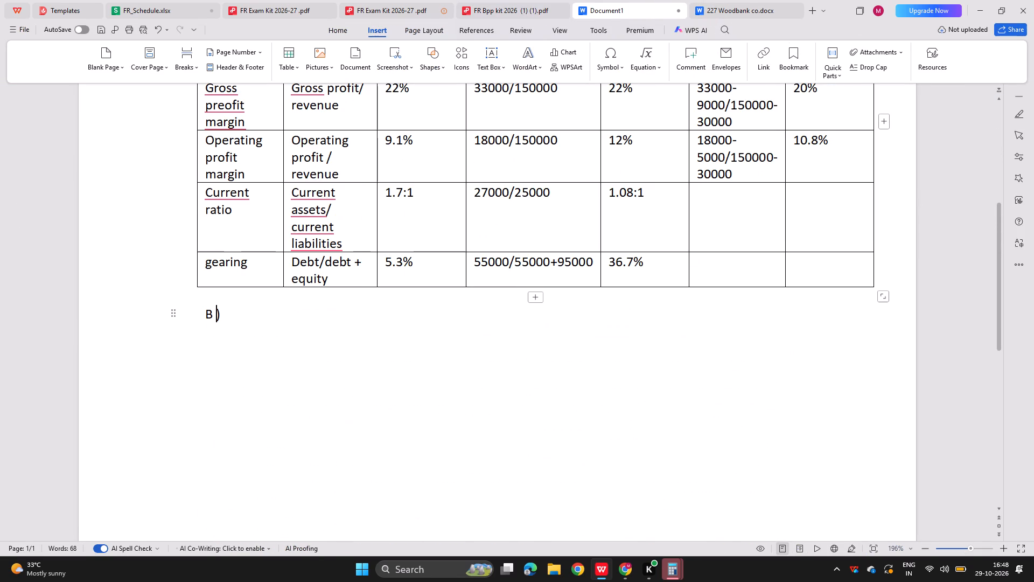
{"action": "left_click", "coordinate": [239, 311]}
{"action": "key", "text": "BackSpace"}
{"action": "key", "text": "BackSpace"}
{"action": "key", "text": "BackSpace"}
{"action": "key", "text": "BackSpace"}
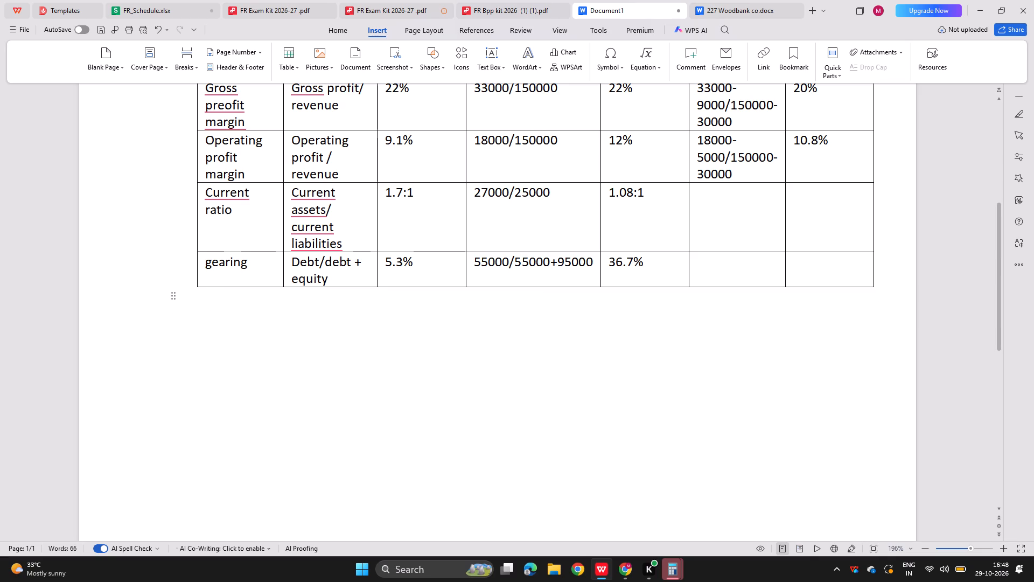
Add the heading "Introduction:" below the ratio table, leaving one blank line after the table.
{"action": "type", "text": "int"}
{"action": "key", "text": "BackSpace"}
{"action": "key", "text": "BackSpace"}
{"action": "key", "text": "BackSpace"}
{"action": "key", "text": "4"}
{"action": "key", "text": "BackSpace"}
{"action": "key", "text": "Return"}
{"action": "type", "text": "Introsu"}
{"action": "key", "text": "BackSpace"}
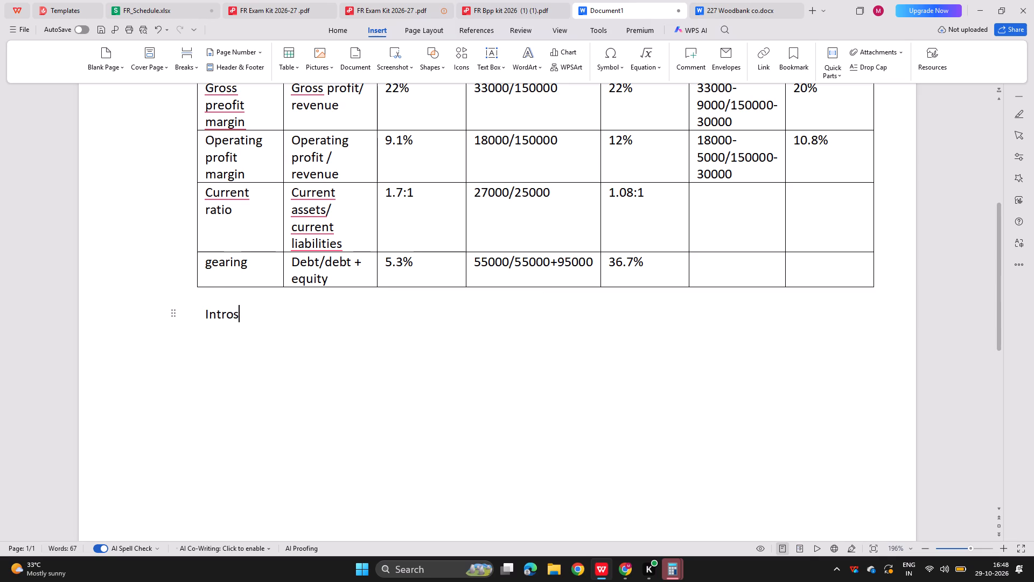
{"action": "key", "text": "BackSpace"}
{"action": "type", "text": "duction"}
{"action": "key", "text": "shift+colon"}
{"action": "key", "text": "Return"}
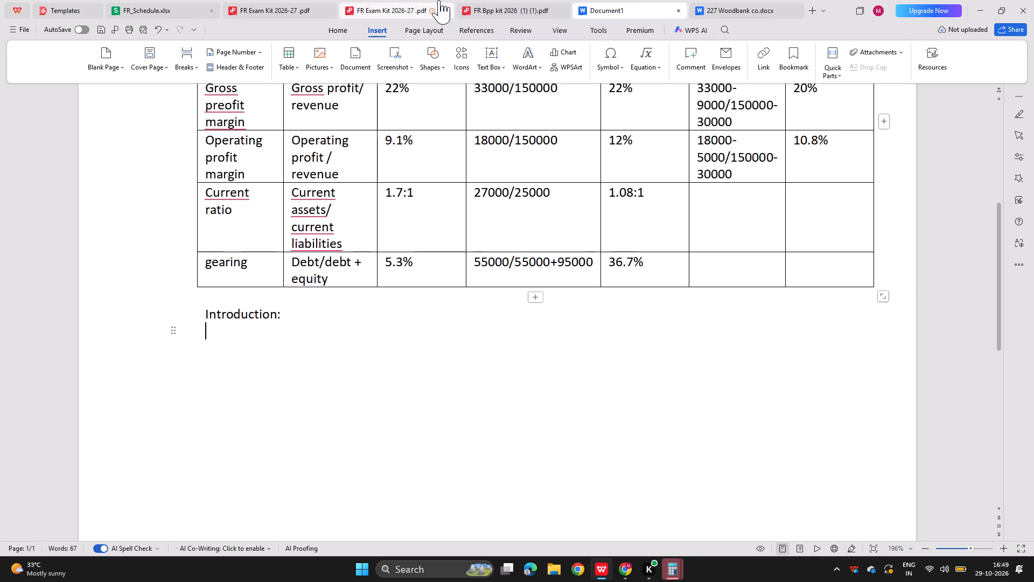
Review the Woodbank Co financial statements, notes (1) and (2) and requirements in the BPP kit, plus the introduction in the existing answer.
{"action": "left_click", "coordinate": [487, 3]}
{"action": "scroll", "coordinate": [352, 290], "scroll_direction": "down", "scroll_amount": 1}
{"action": "scroll", "coordinate": [352, 290], "scroll_direction": "up", "scroll_amount": 1}
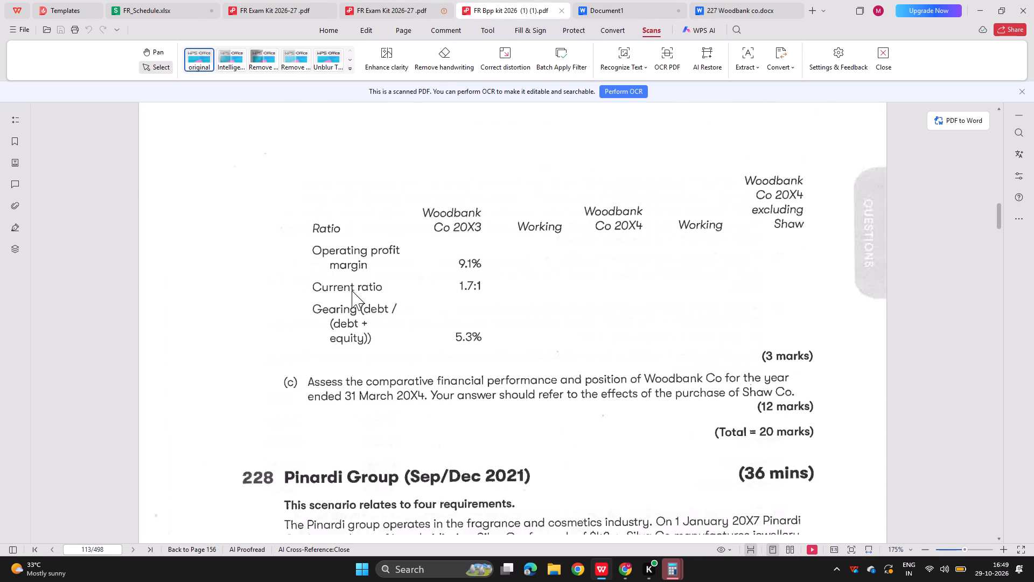
{"action": "scroll", "coordinate": [352, 290], "scroll_direction": "up", "scroll_amount": 3}
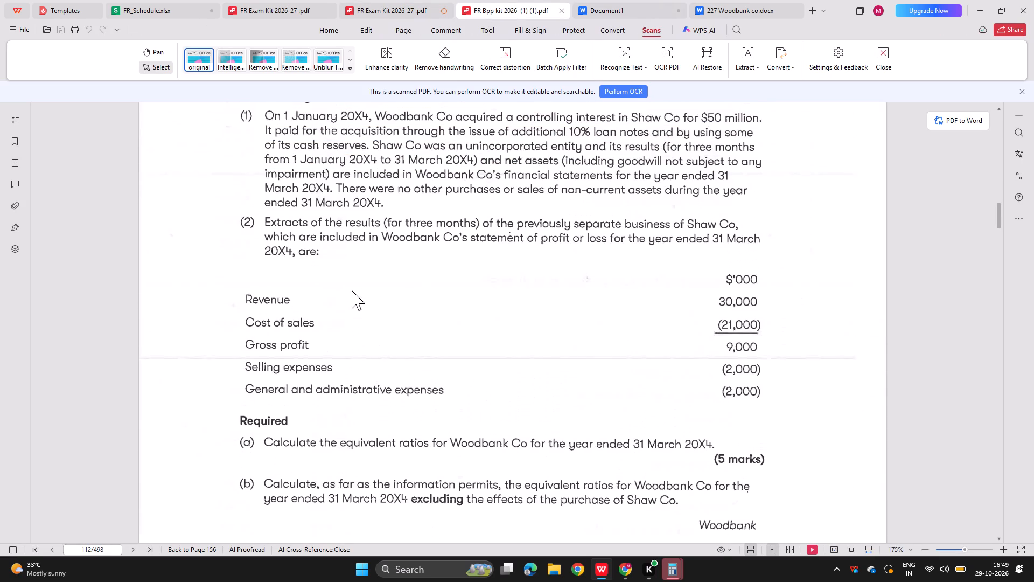
{"action": "scroll", "coordinate": [352, 290], "scroll_direction": "up", "scroll_amount": 5}
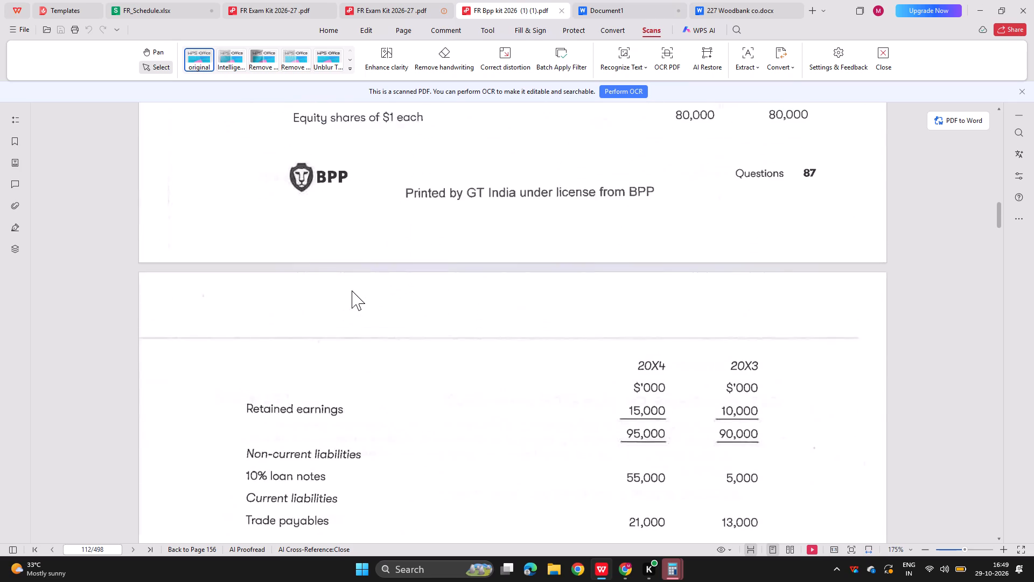
{"action": "scroll", "coordinate": [352, 290], "scroll_direction": "up", "scroll_amount": 5}
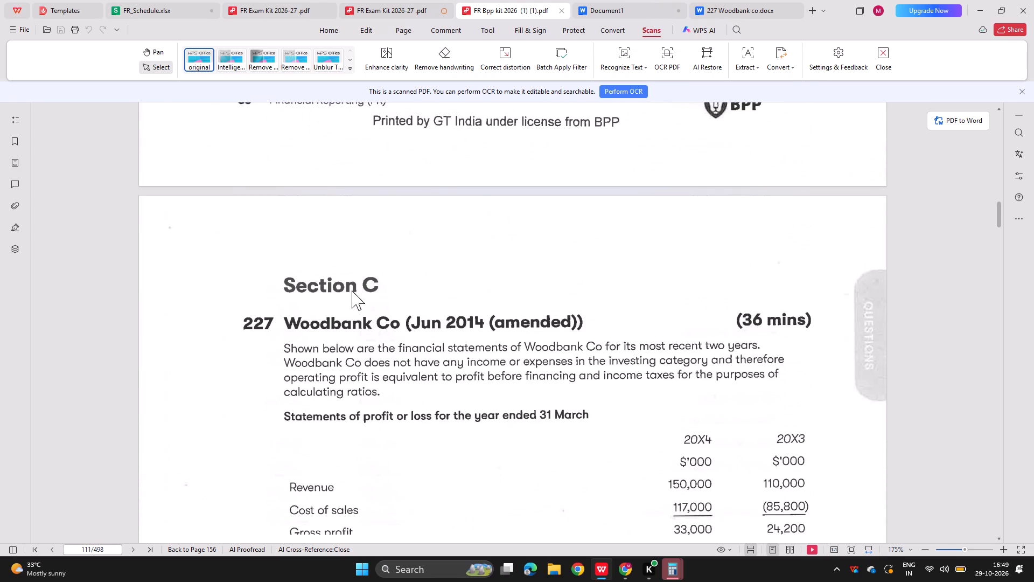
{"action": "scroll", "coordinate": [352, 290], "scroll_direction": "down", "scroll_amount": 1}
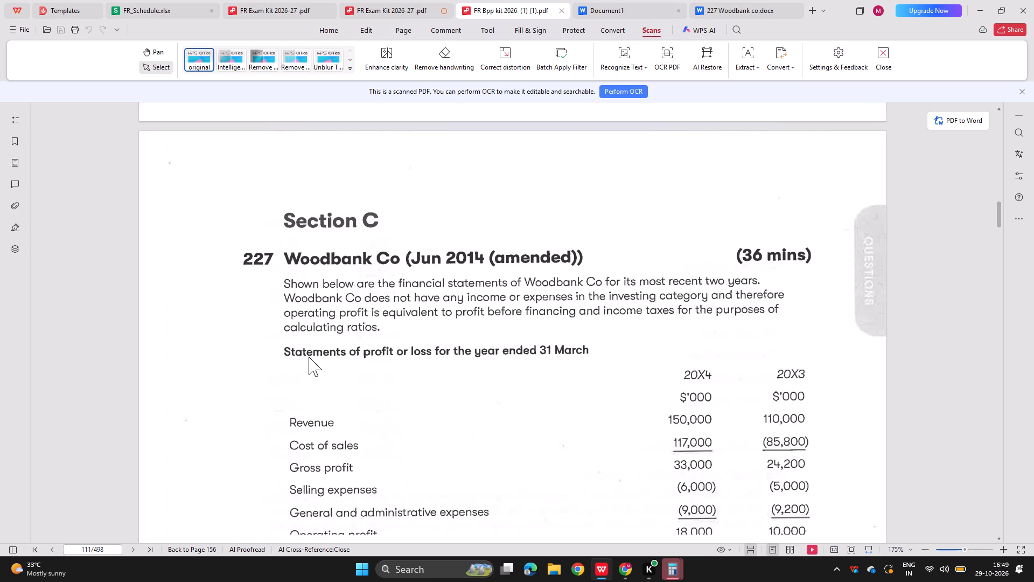
{"action": "scroll", "coordinate": [380, 315], "scroll_direction": "down", "scroll_amount": 1}
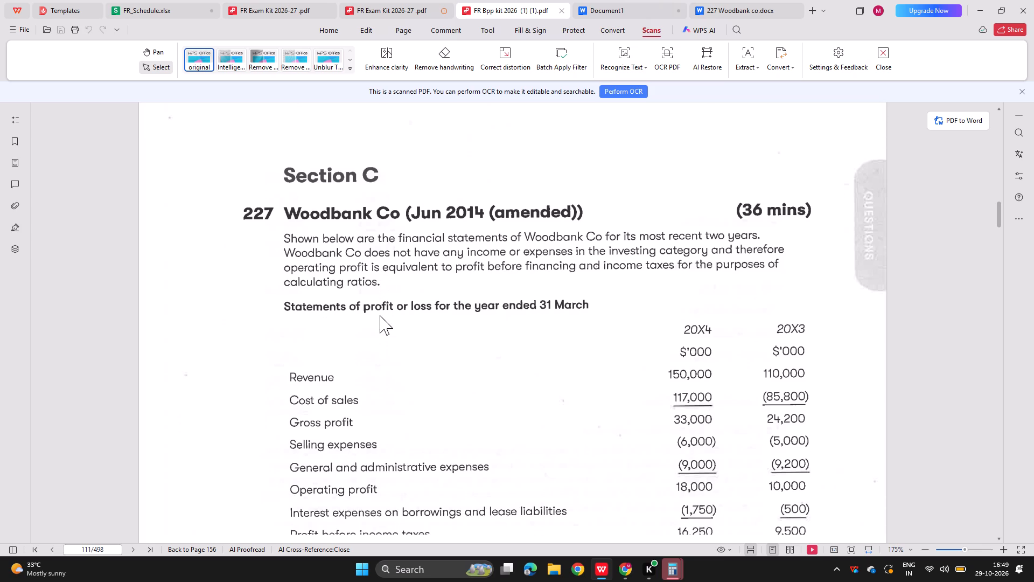
{"action": "scroll", "coordinate": [380, 315], "scroll_direction": "down", "scroll_amount": 1}
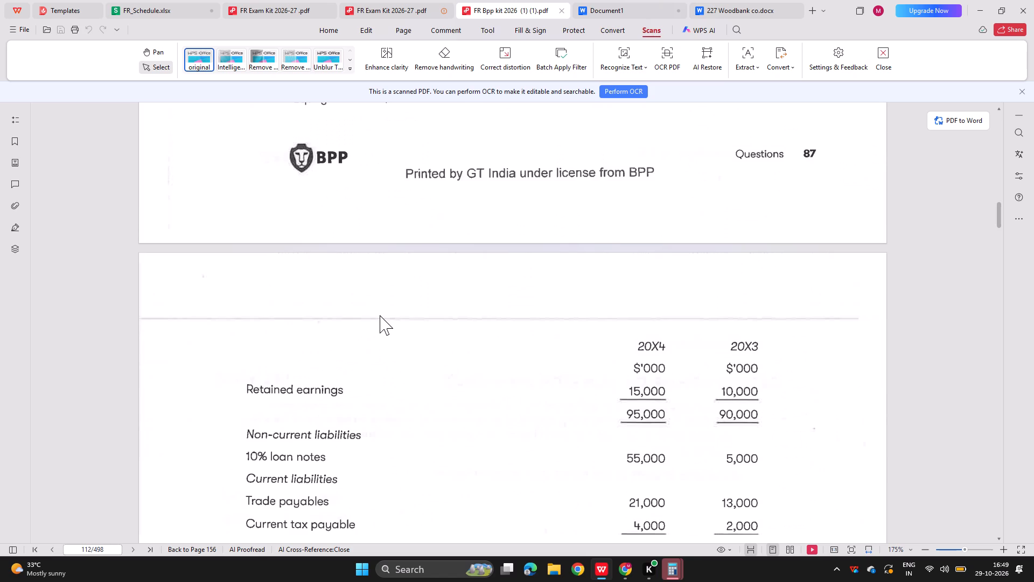
{"action": "scroll", "coordinate": [392, 365], "scroll_direction": "down", "scroll_amount": 1}
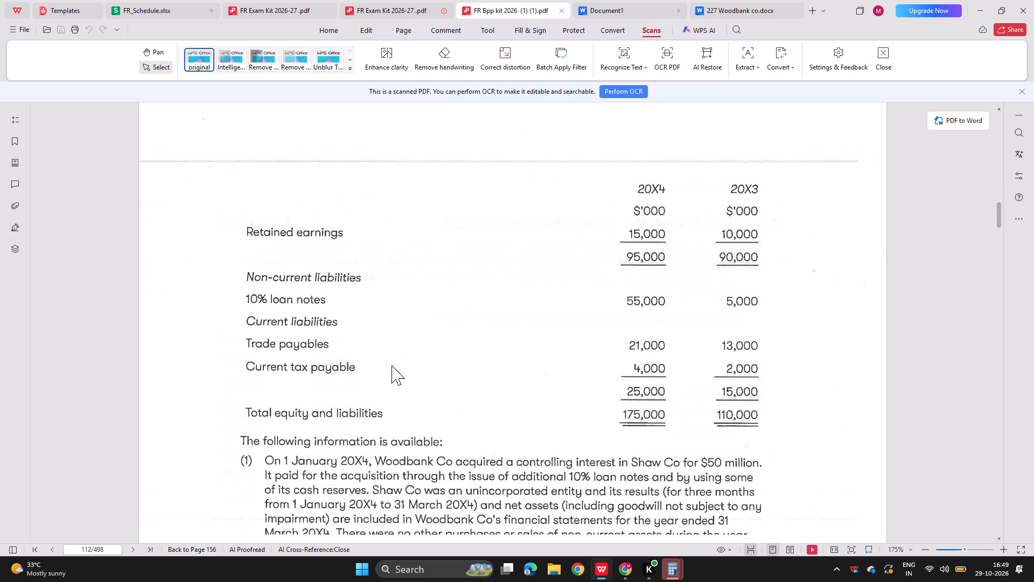
{"action": "scroll", "coordinate": [379, 288], "scroll_direction": "right", "scroll_amount": 1}
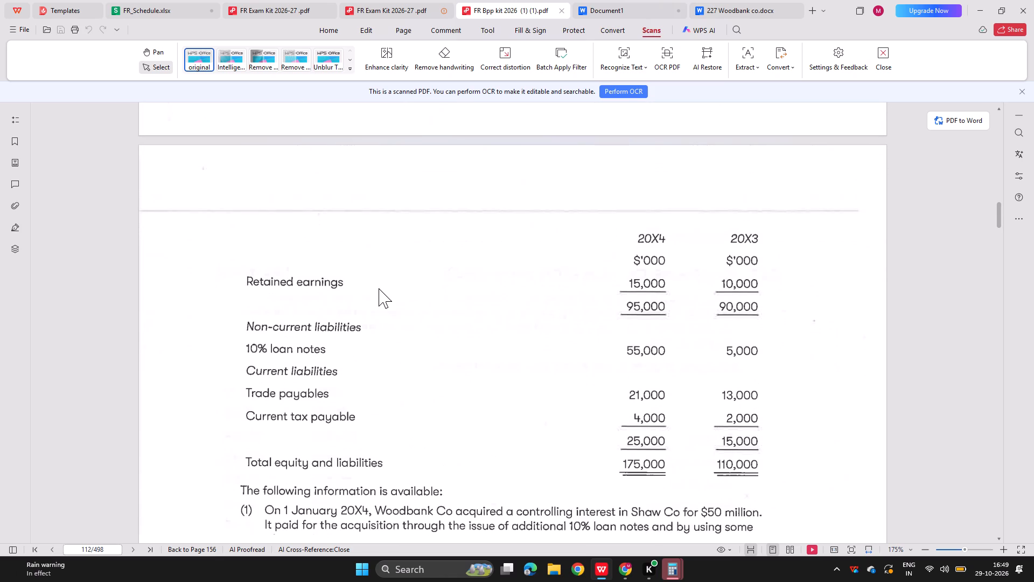
{"action": "scroll", "coordinate": [379, 288], "scroll_direction": "right", "scroll_amount": 1}
{"action": "scroll", "coordinate": [379, 288], "scroll_direction": "up", "scroll_amount": 1}
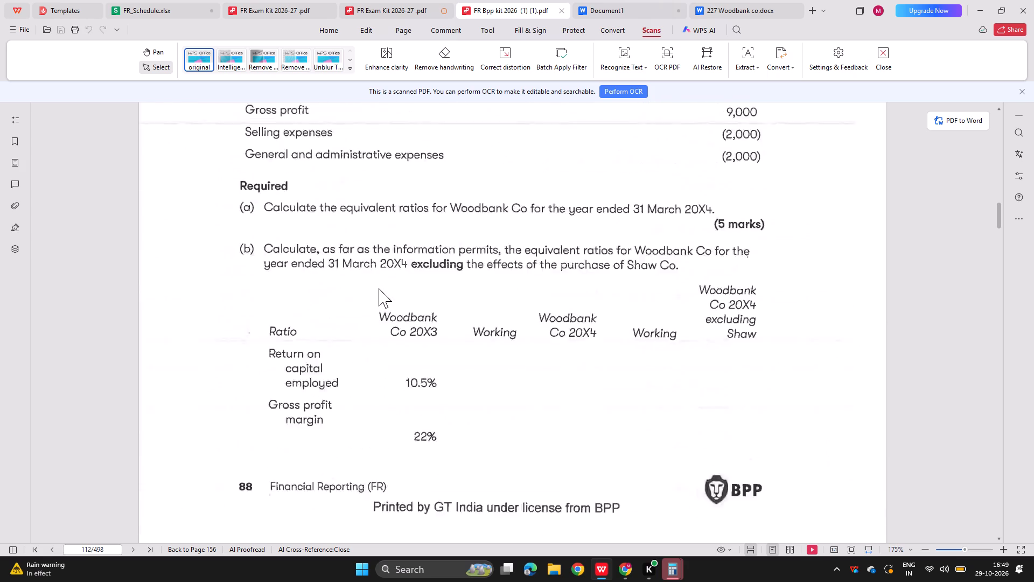
{"action": "scroll", "coordinate": [379, 288], "scroll_direction": "up", "scroll_amount": 3}
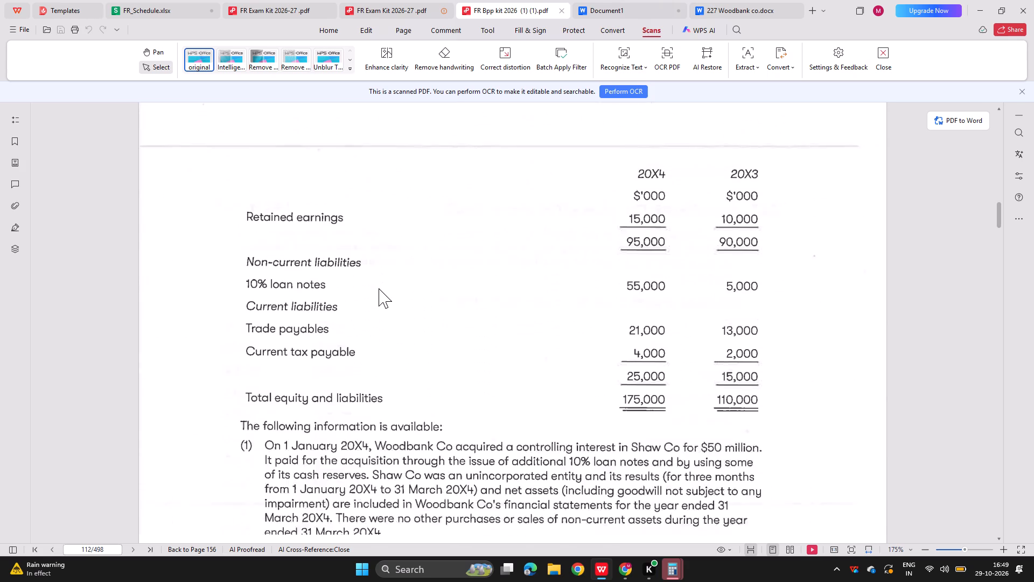
{"action": "scroll", "coordinate": [379, 288], "scroll_direction": "up", "scroll_amount": 3}
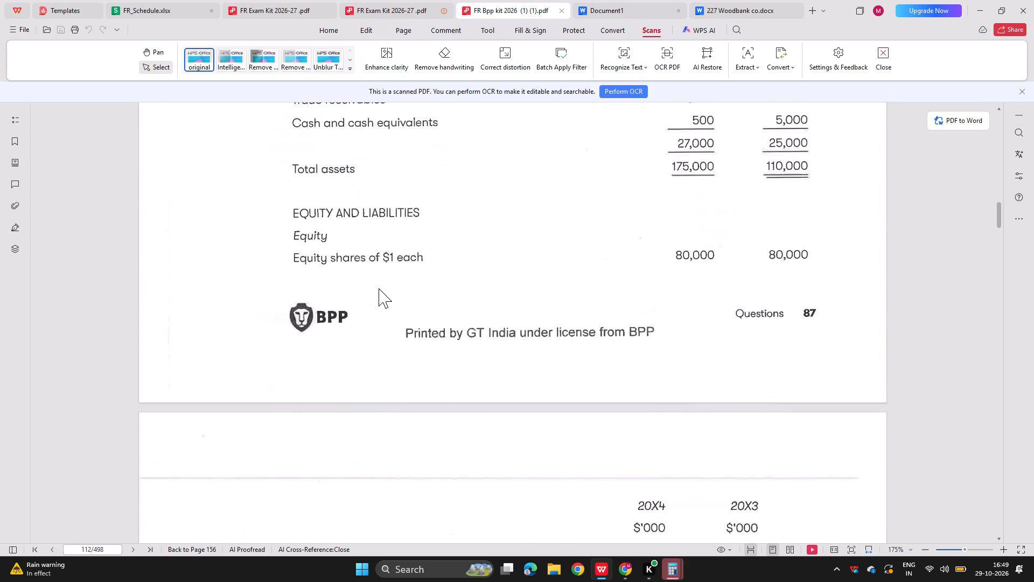
{"action": "scroll", "coordinate": [379, 288], "scroll_direction": "up", "scroll_amount": 3}
{"action": "scroll", "coordinate": [379, 288], "scroll_direction": "down", "scroll_amount": 2}
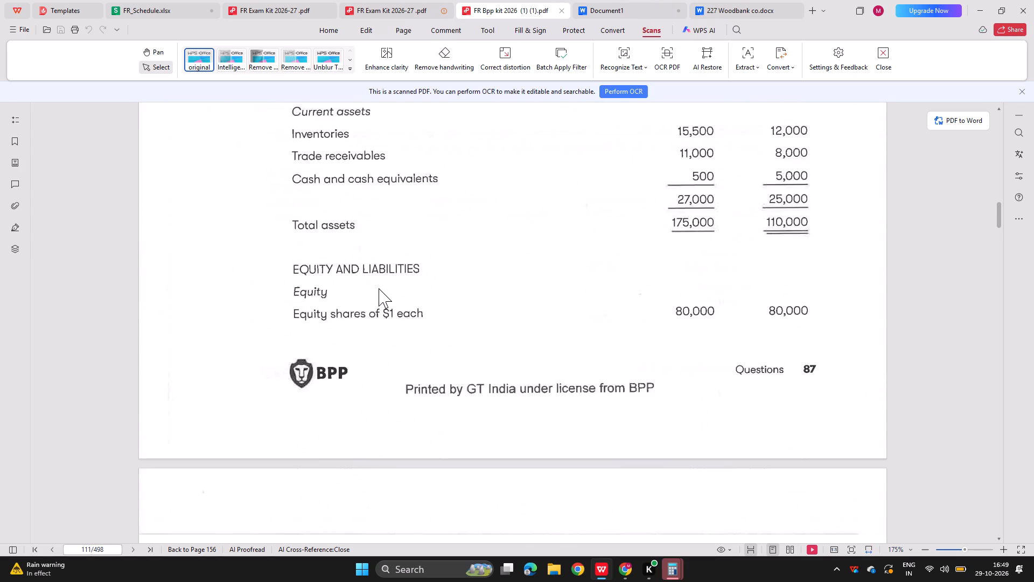
{"action": "scroll", "coordinate": [379, 288], "scroll_direction": "down", "scroll_amount": 4}
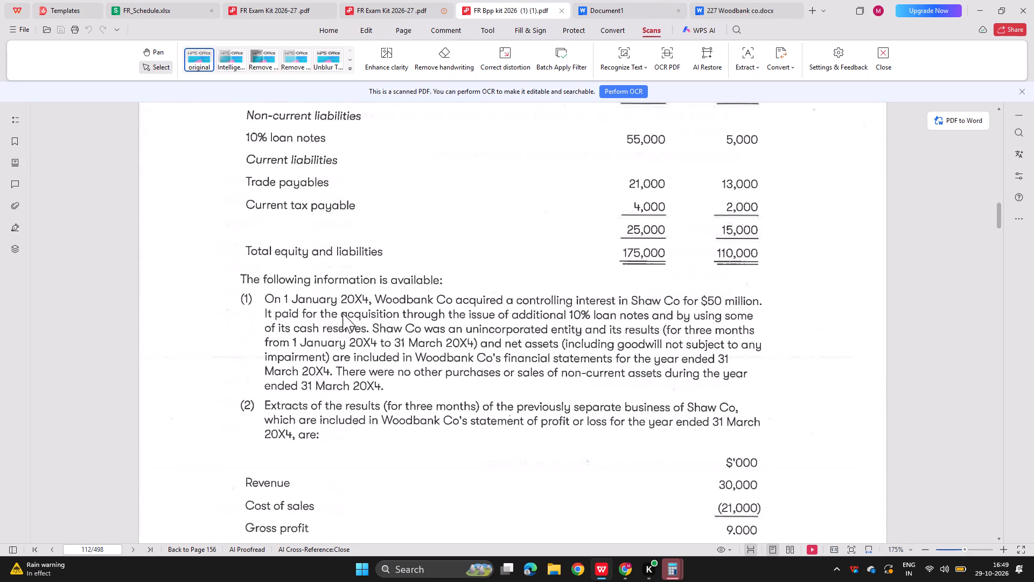
{"action": "left_click", "coordinate": [711, 0]}
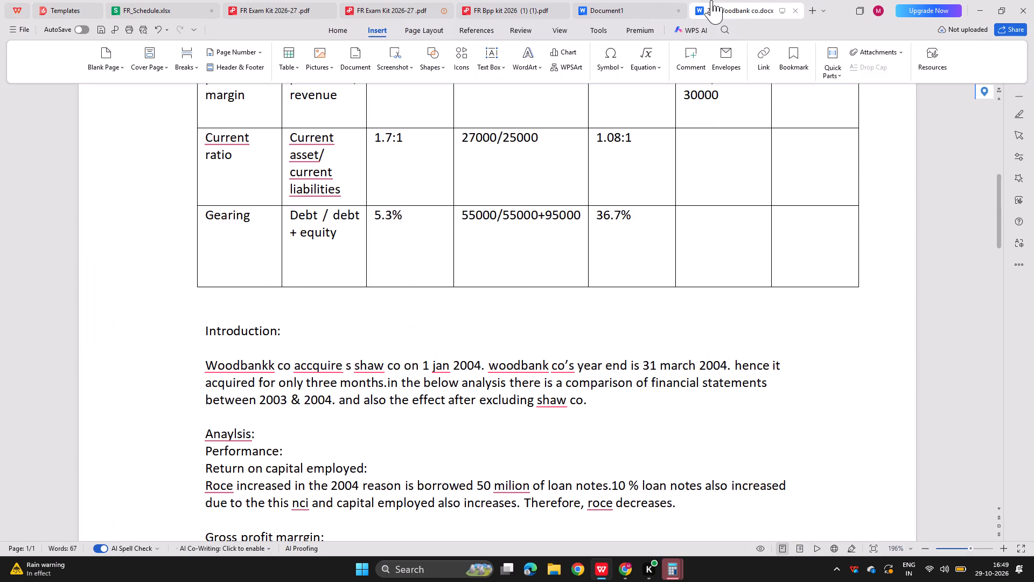
{"action": "left_click", "coordinate": [596, 0]}
{"action": "left_click", "coordinate": [492, 3]}
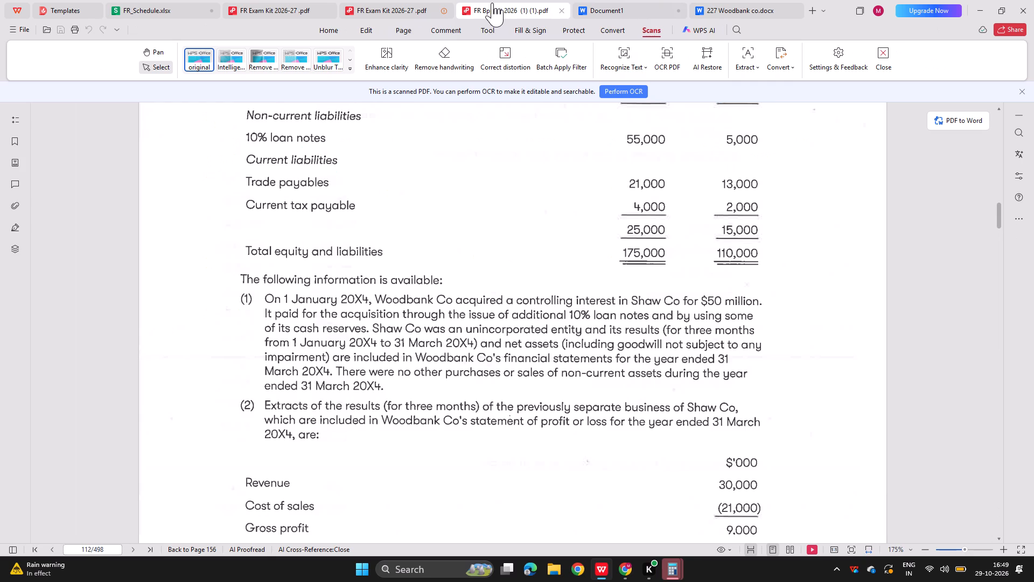
Begin the introduction in the new document with the words "Woodbank co acquires shaw co on".
{"action": "left_click", "coordinate": [631, 0]}
{"action": "type", "text": "woodbankl co"}
{"action": "key", "text": "BackSpace"}
{"action": "key", "text": "BackSpace"}
{"action": "key", "text": "BackSpace"}
{"action": "key", "text": "BackSpace"}
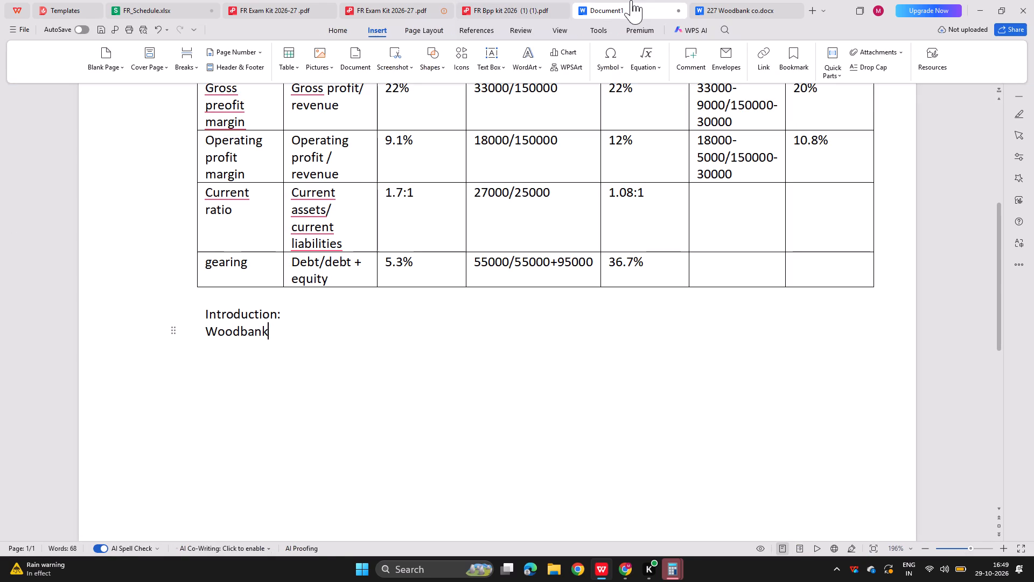
{"action": "key", "text": "space"}
{"action": "type", "text": "co a"}
{"action": "key", "text": "BackSpace"}
{"action": "type", "text": "acquite"}
{"action": "key", "text": "BackSpace"}
{"action": "type", "text": "res"}
{"action": "key", "text": "BackSpace"}
{"action": "key", "text": "BackSpace"}
{"action": "key", "text": "BackSpace"}
{"action": "key", "text": "BackSpace"}
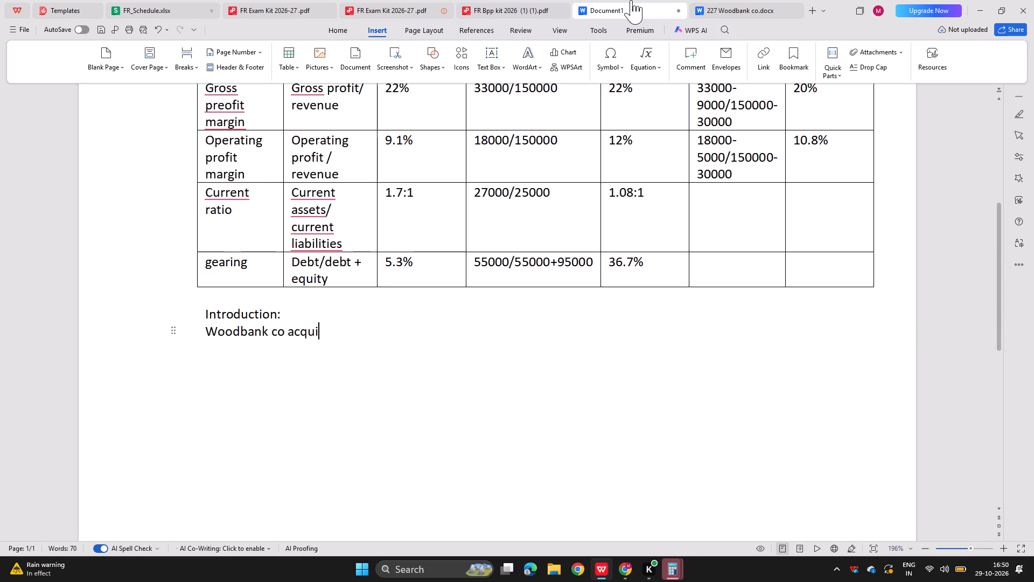
{"action": "type", "text": "res ah"}
{"action": "key", "text": "BackSpace"}
{"action": "key", "text": "s"}
{"action": "key", "text": "BackSpace"}
{"action": "key", "text": "BackSpace"}
{"action": "type", "text": "shaw oc"}
{"action": "key", "text": "BackSpace"}
{"action": "key", "text": "BackSpace"}
{"action": "type", "text": "ci"}
{"action": "key", "text": "space"}
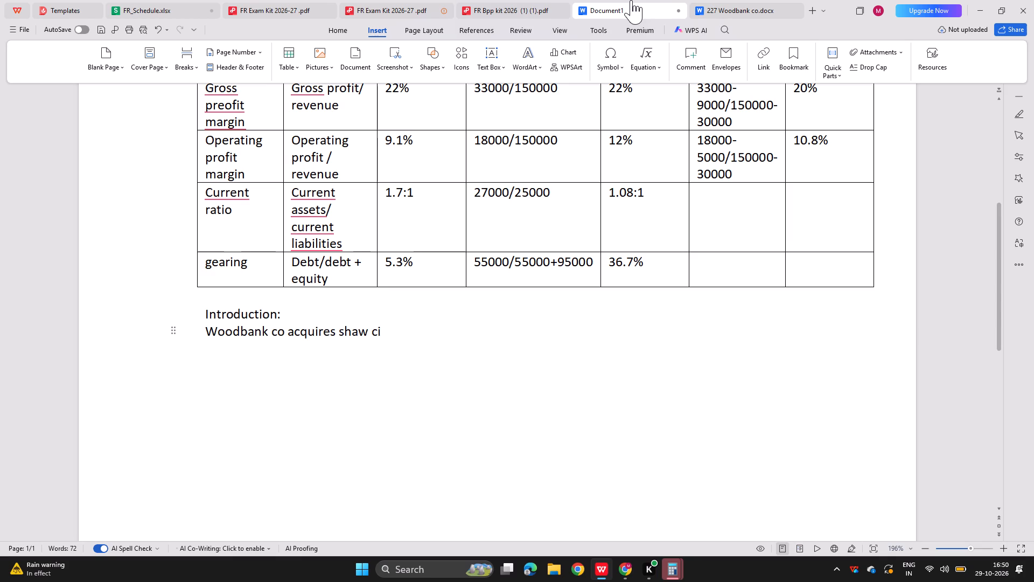
{"action": "key", "text": "BackSpace"}
{"action": "key", "text": "BackSpace"}
{"action": "type", "text": "o a"}
{"action": "key", "text": "BackSpace"}
{"action": "type", "text": "on"}
Check the acquisition date in note (1) of the BPP kit and add "1 january 2004," to the introduction sentence.
{"action": "left_click", "coordinate": [490, 0]}
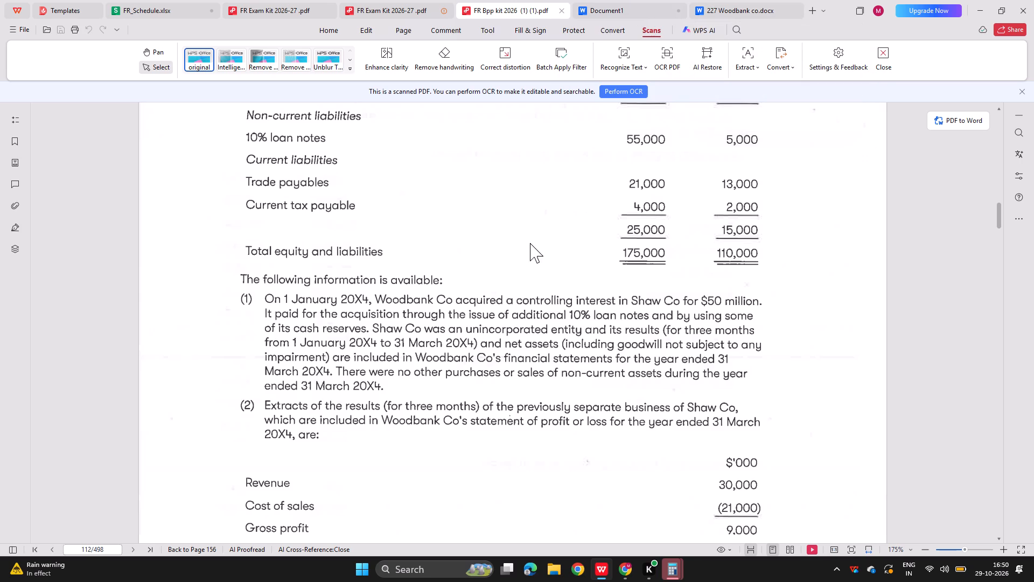
{"action": "left_click", "coordinate": [629, 0]}
{"action": "key", "text": "space"}
{"action": "type", "text": "1 ka"}
{"action": "key", "text": "BackSpace"}
{"action": "key", "text": "BackSpace"}
{"action": "type", "text": "january 20004"}
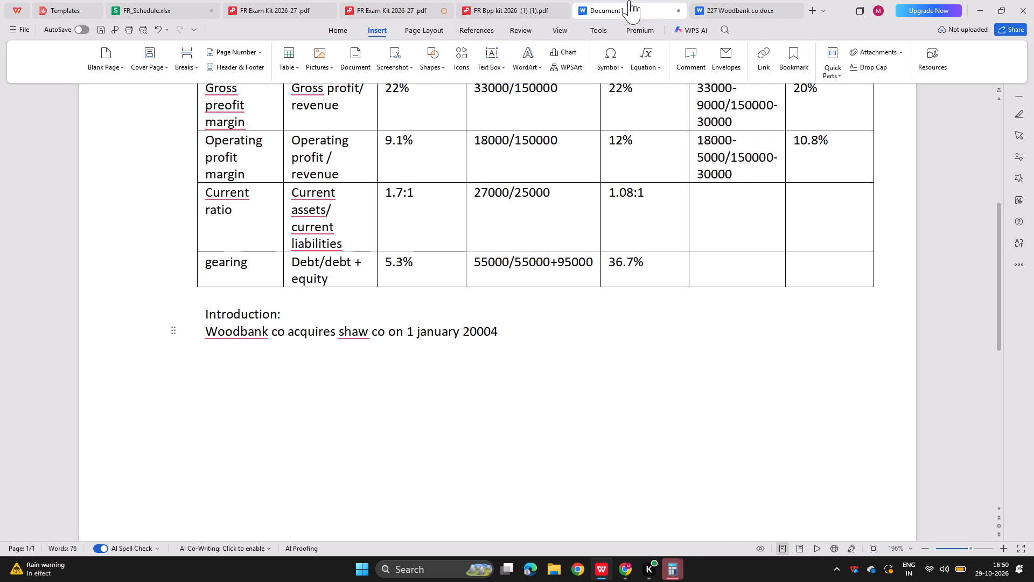
{"action": "key", "text": "BackSpace"}
{"action": "key", "text": "BackSpace"}
{"action": "key", "text": "BackSpace"}
{"action": "type", "text": "04,"}
Consult the introduction in the existing 227 Woodbank co answer and continue the new sentence with "woodbank co's".
{"action": "left_click", "coordinate": [716, 0]}
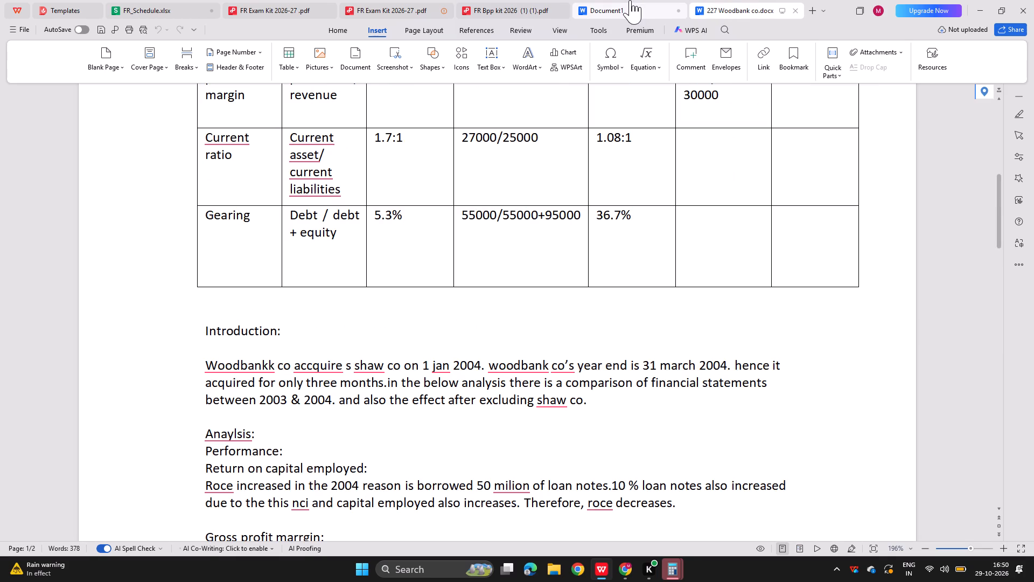
{"action": "left_click", "coordinate": [630, 0]}
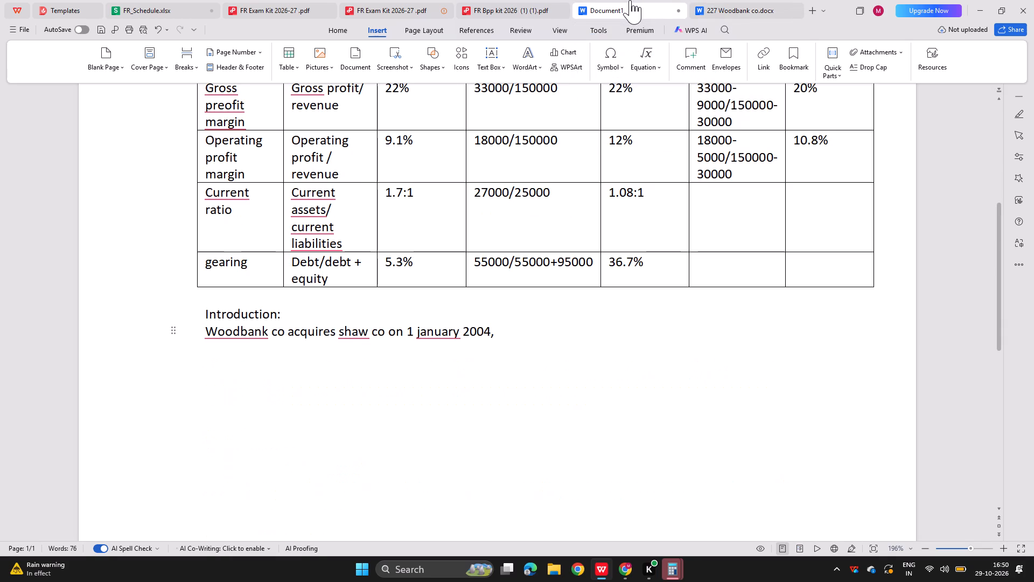
{"action": "key", "text": "BackSpace"}
{"action": "type", "text": ", woodbank"}
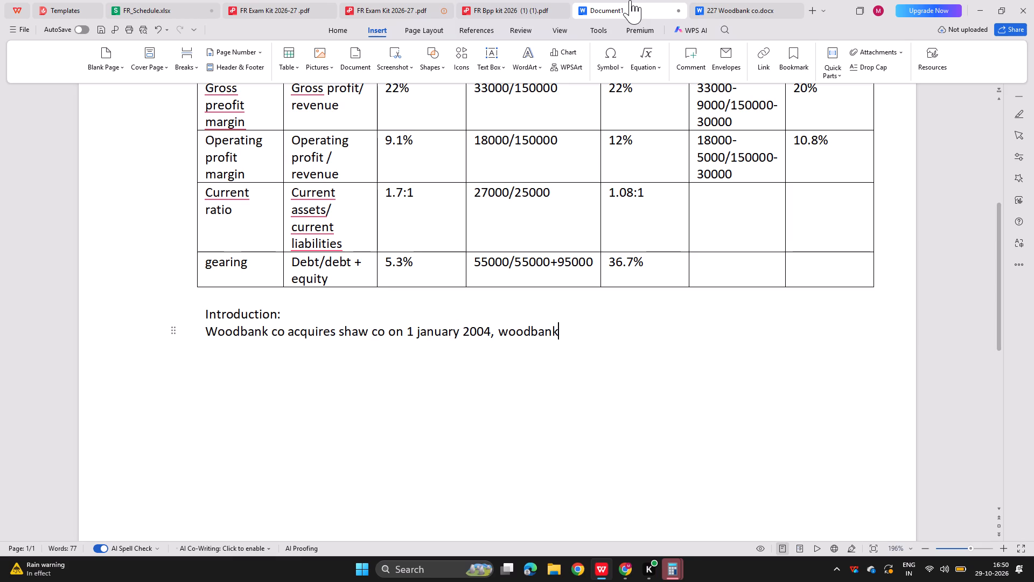
{"action": "key", "text": "c"}
{"action": "key", "text": "BackSpace"}
{"action": "key", "text": "space"}
{"action": "type", "text": "co"}
{"action": "type", "text": ";s"}
{"action": "key", "text": "BackSpace"}
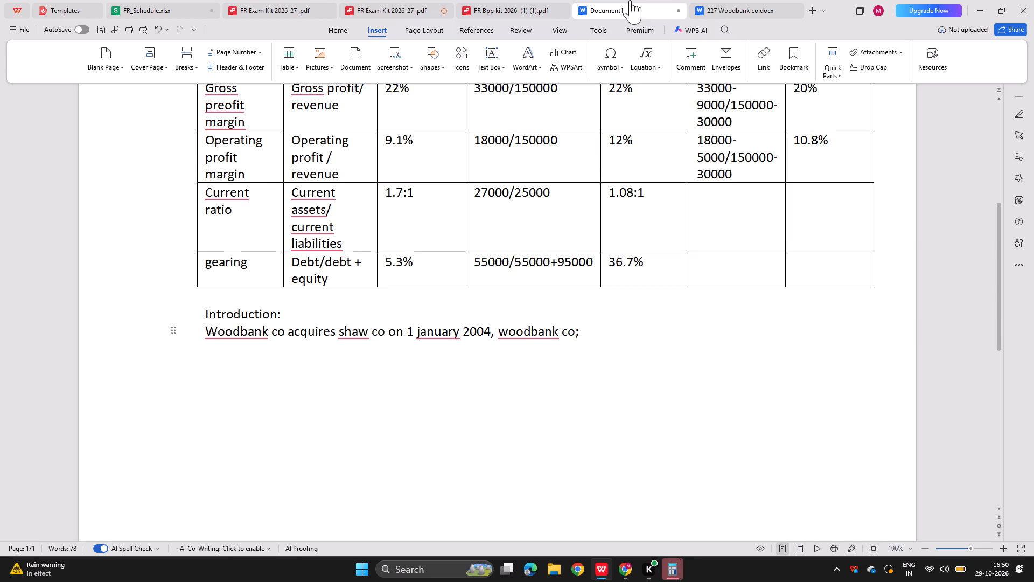
{"action": "key", "text": "BackSpace"}
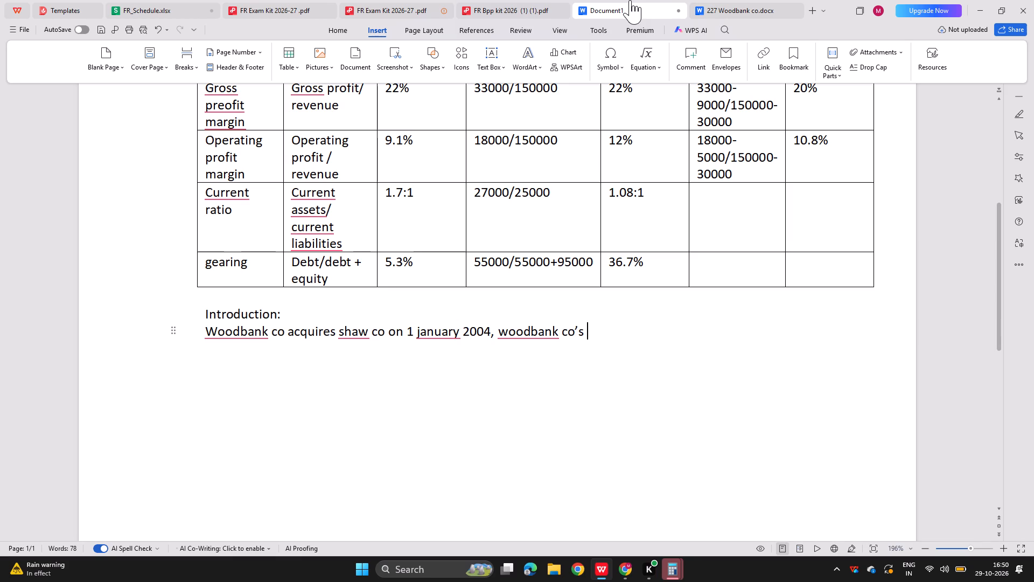